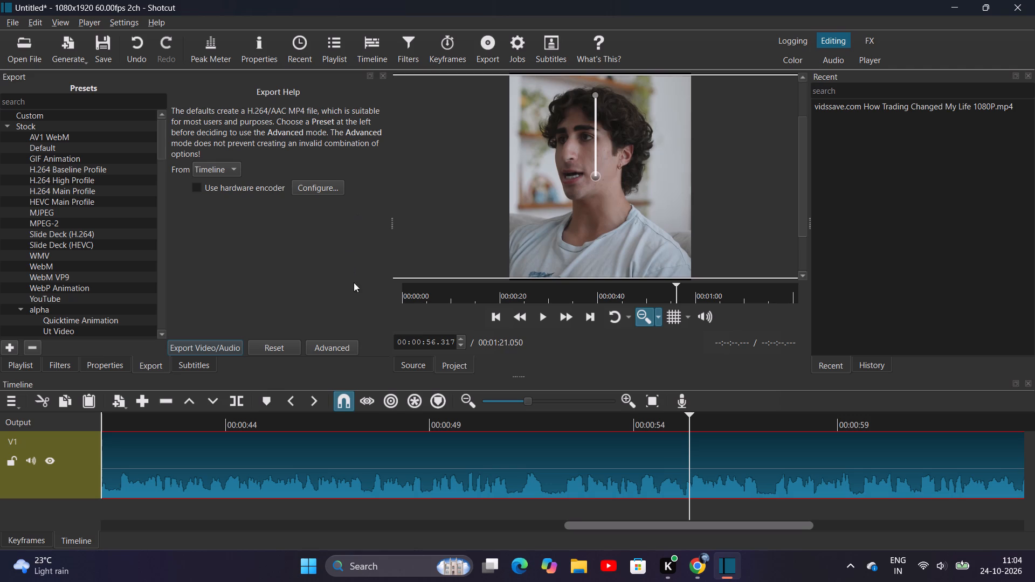
Review the advanced export video settings and dismiss the Git for Windows update notification.
click(350, 347)
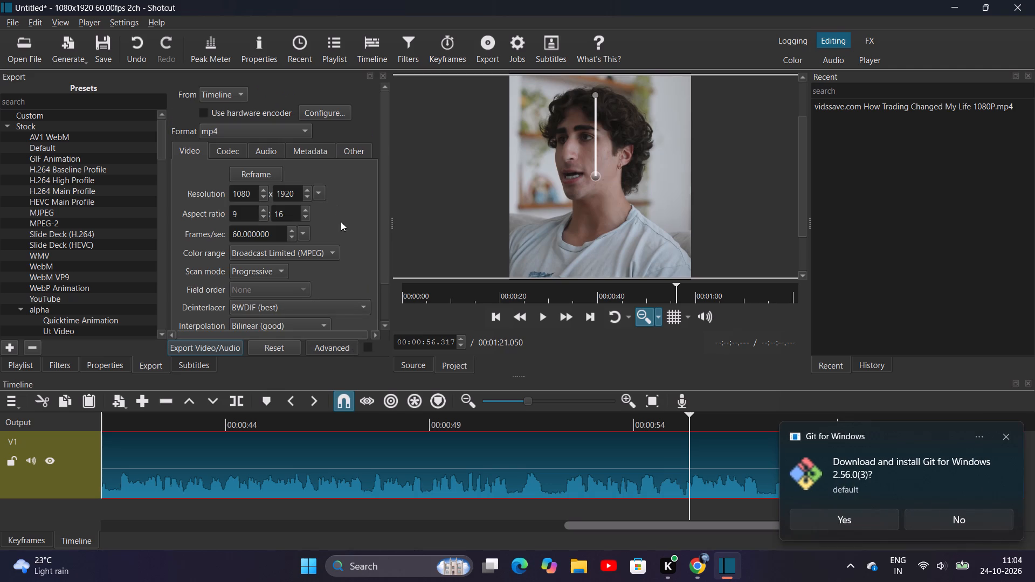
click(1009, 440)
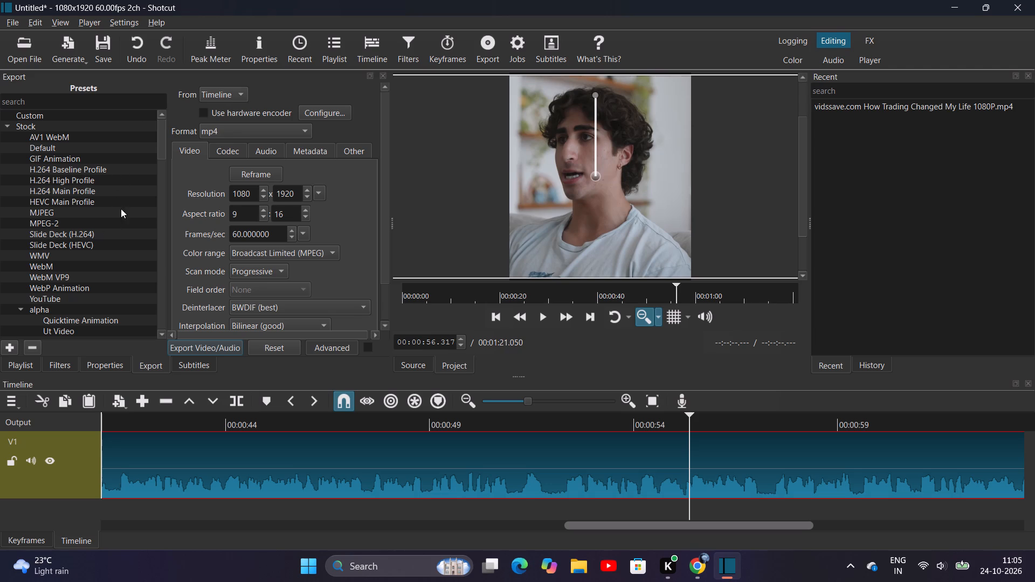
click(334, 351)
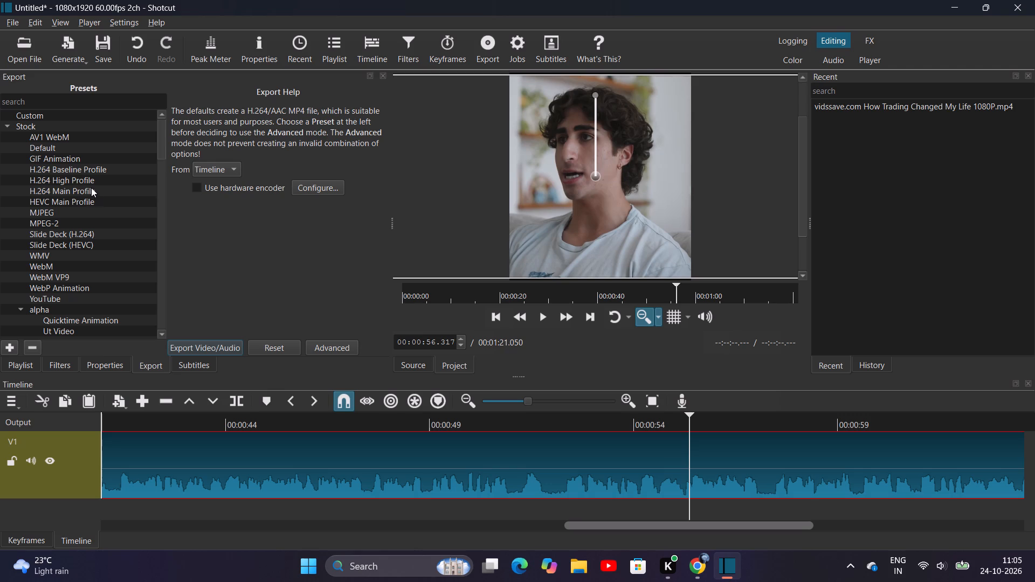
Select the stock H.264 High Profile preset for the timeline export.
click(87, 182)
click(61, 178)
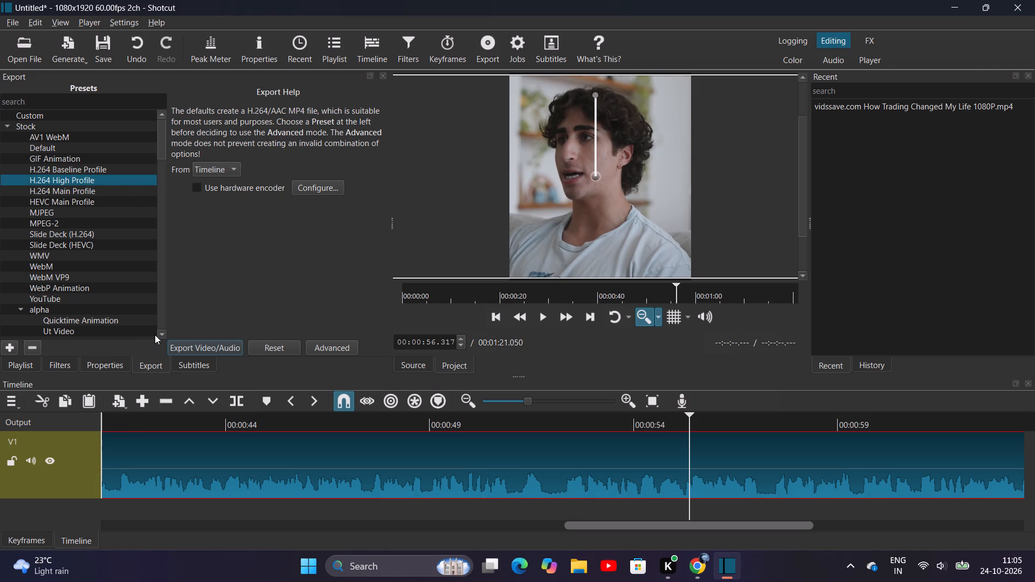
click(88, 188)
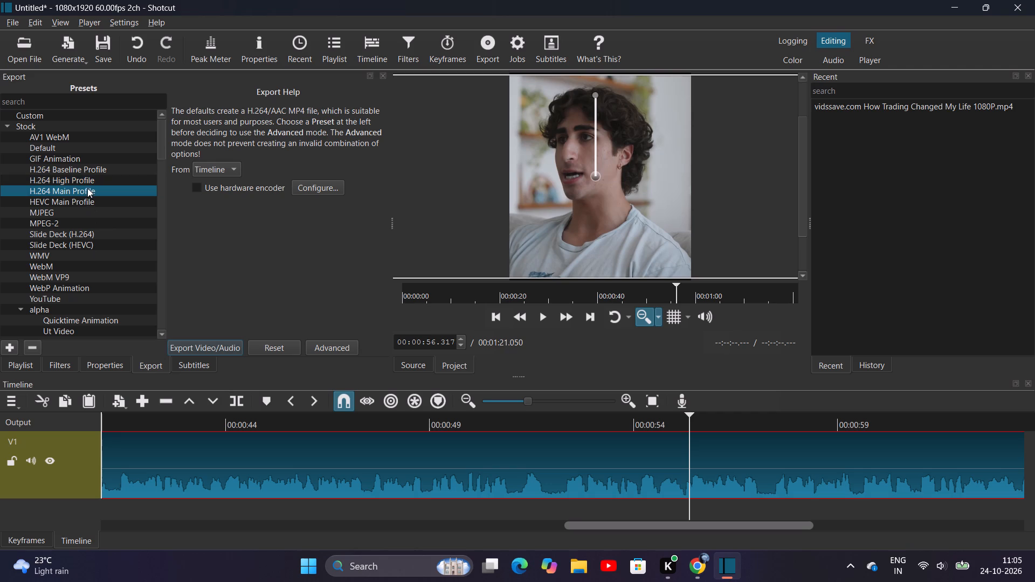
click(79, 179)
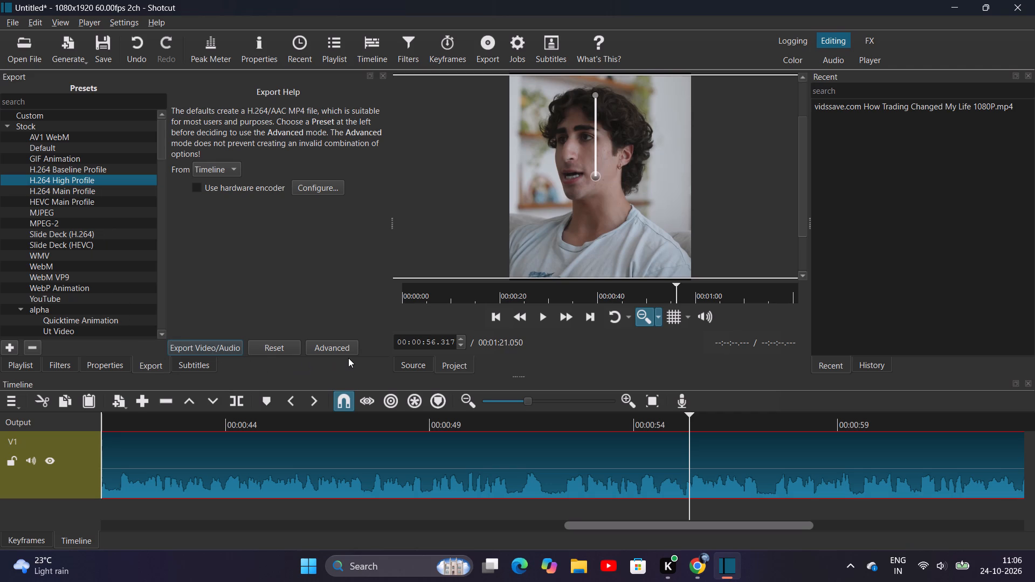
Examine the source clip's video properties and the advanced export settings for the chosen preset.
scroll(348, 358, down, 1)
scroll(310, 356, up, 2)
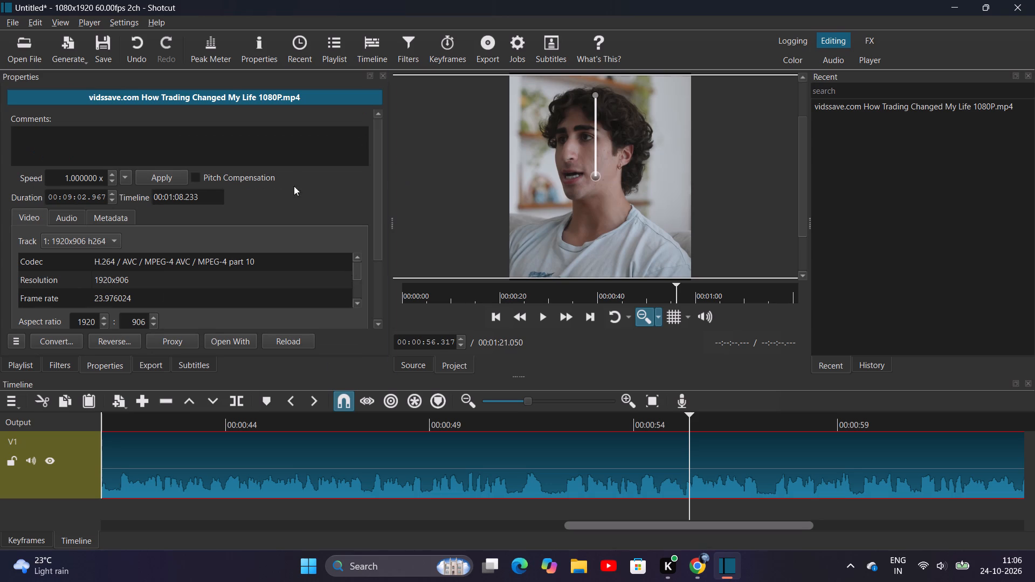
scroll(259, 227, down, 2)
scroll(259, 228, up, 4)
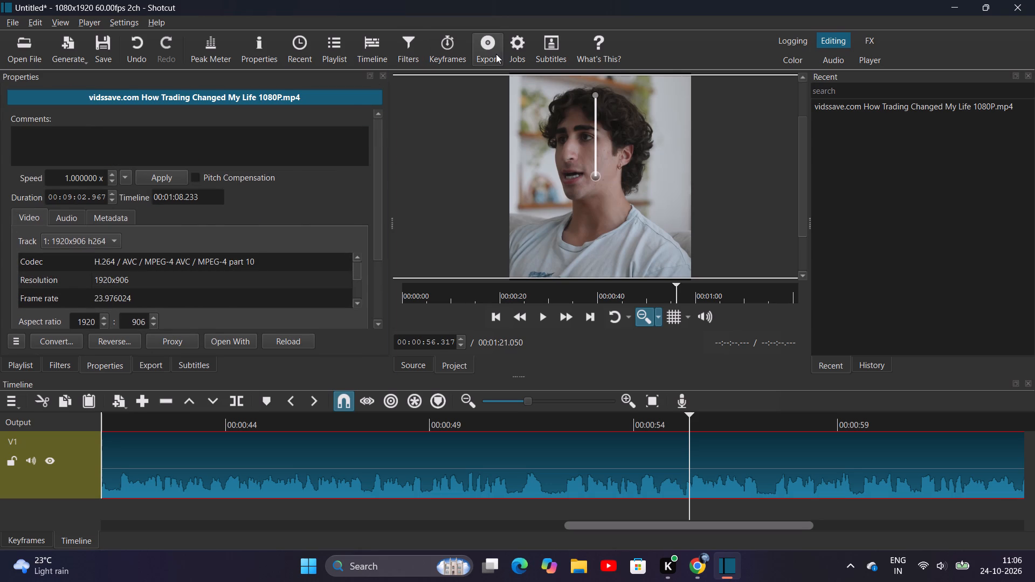
click(496, 54)
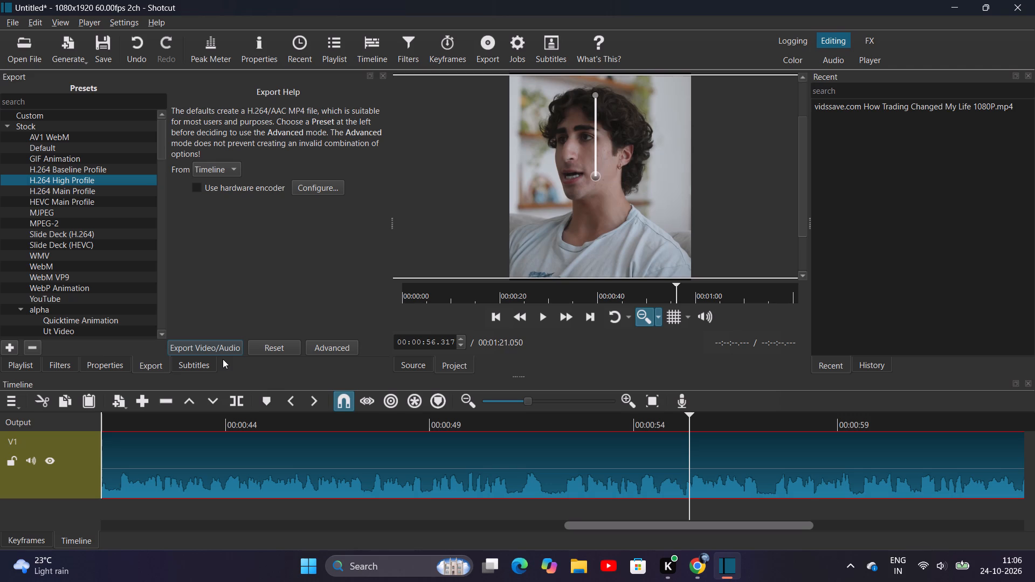
click(322, 347)
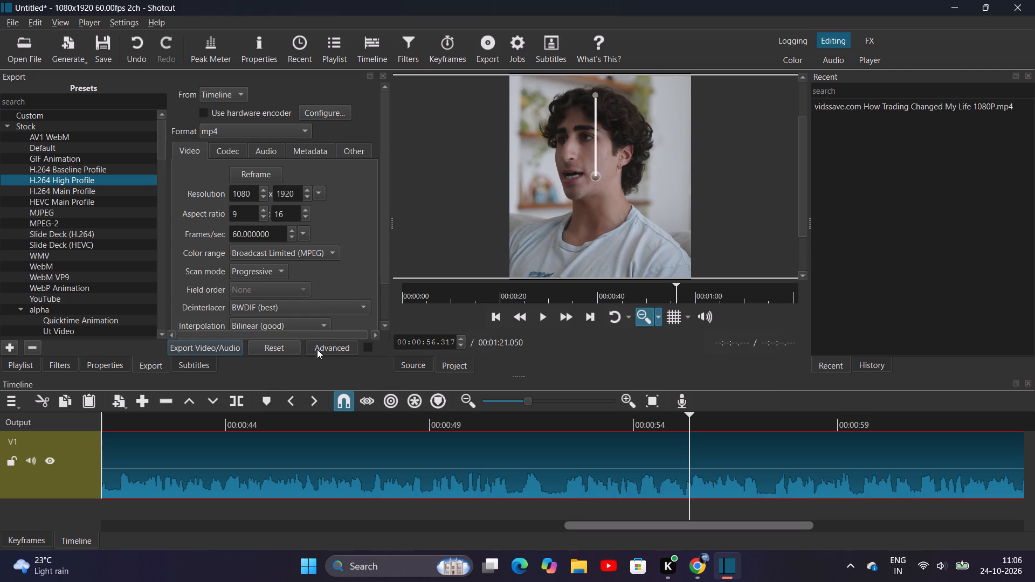
click(328, 345)
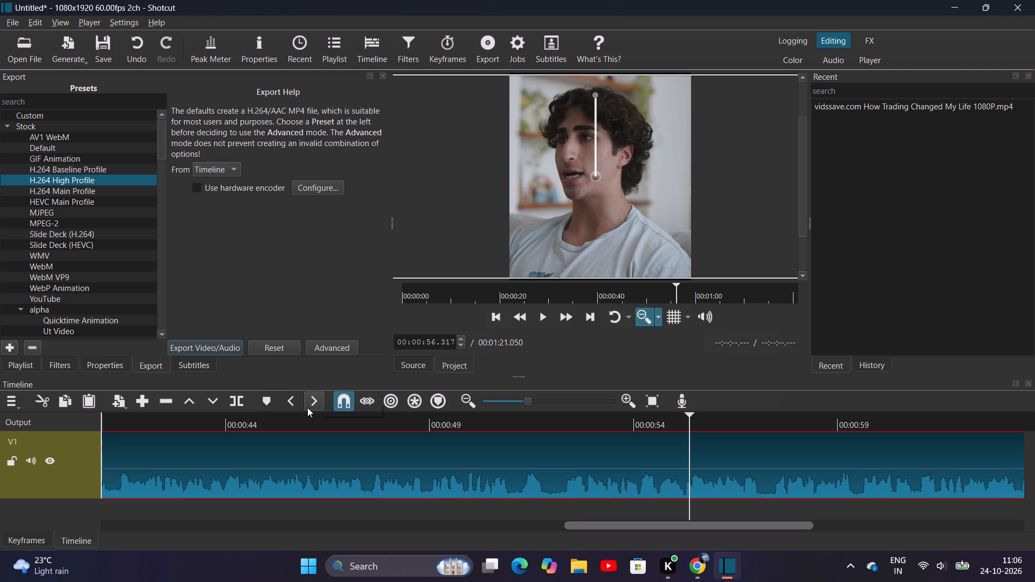
Export the timeline's video and audio as pbs1.mp4 into the pb blake 1 folder inside Videos.
click(230, 347)
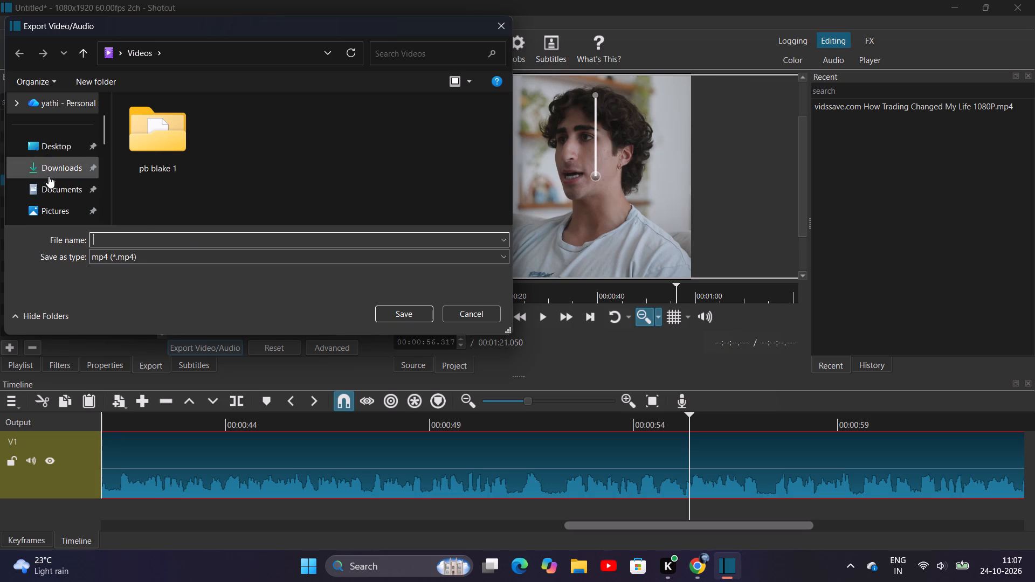
scroll(56, 191, down, 1)
click(62, 183)
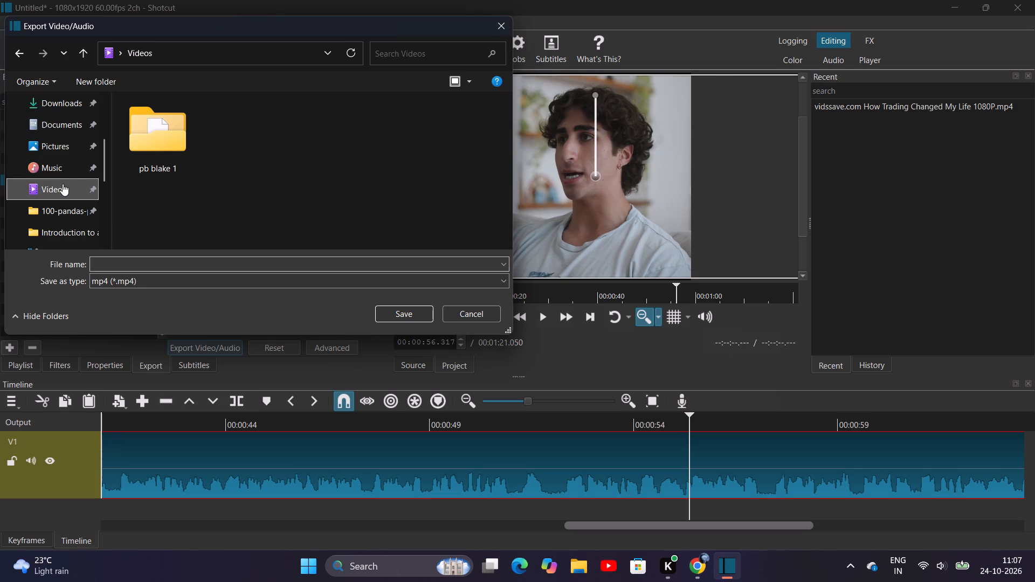
double_click(156, 145)
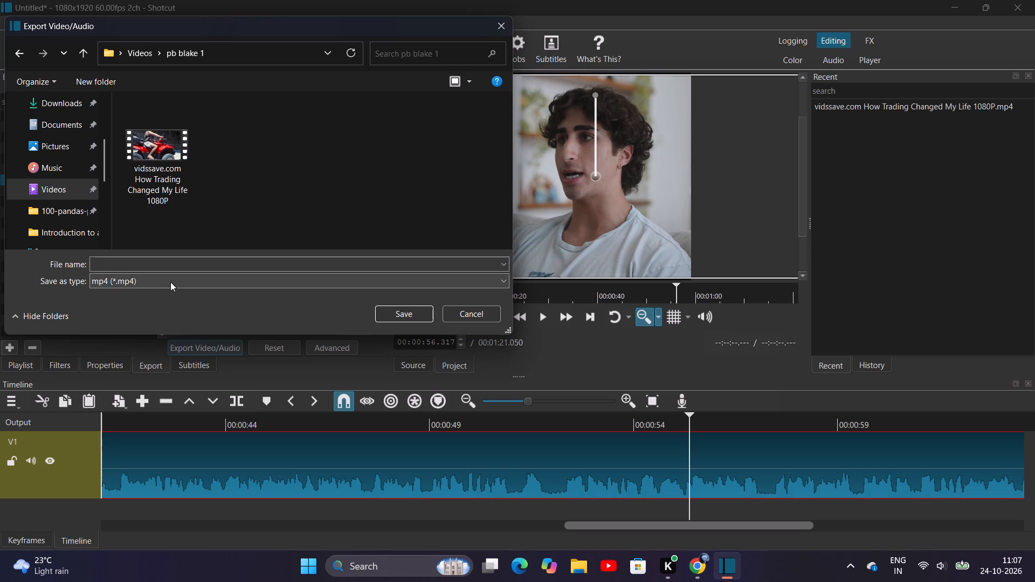
click(216, 280)
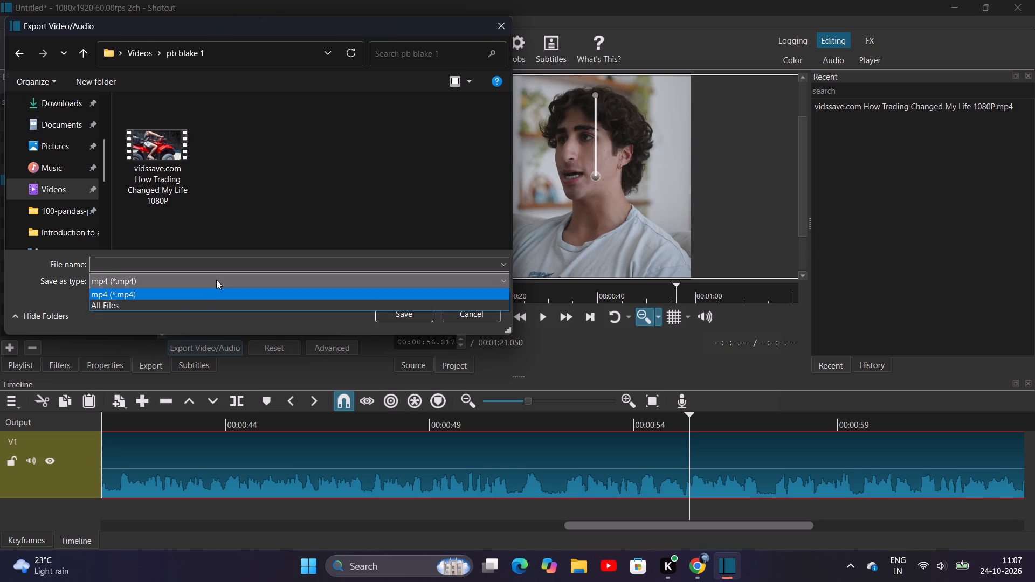
click(216, 280)
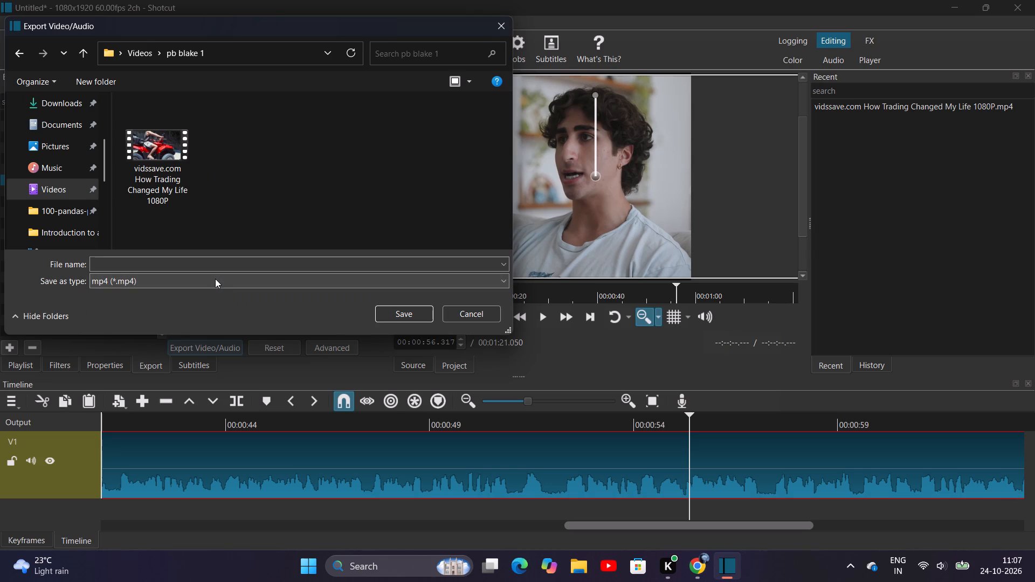
click(193, 263)
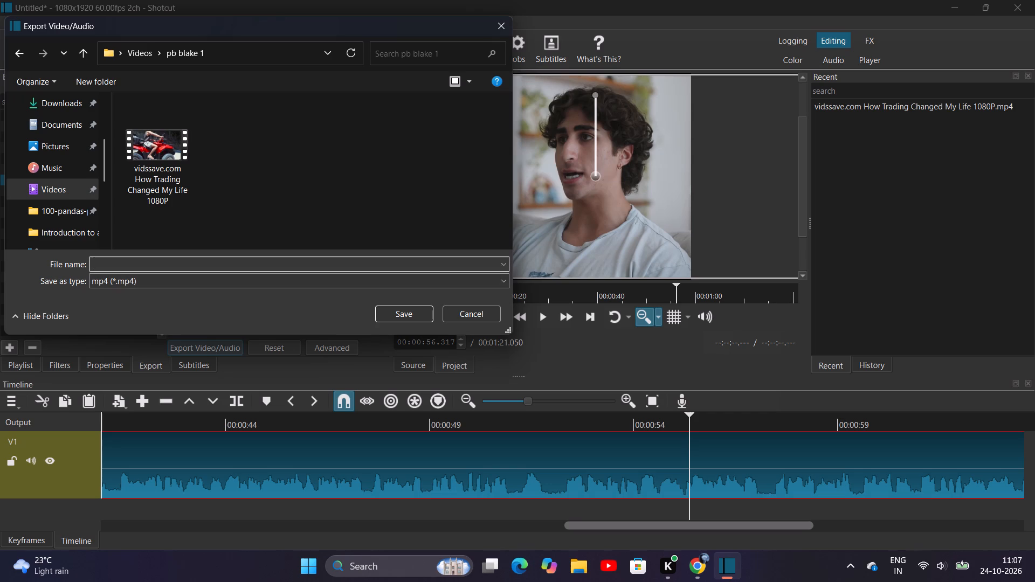
text(pb)
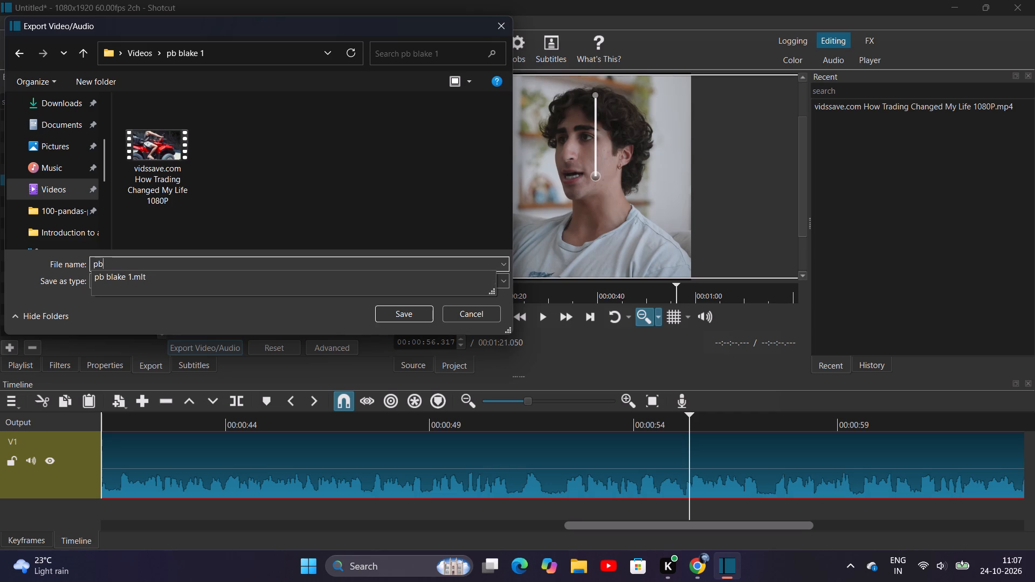
key(s)
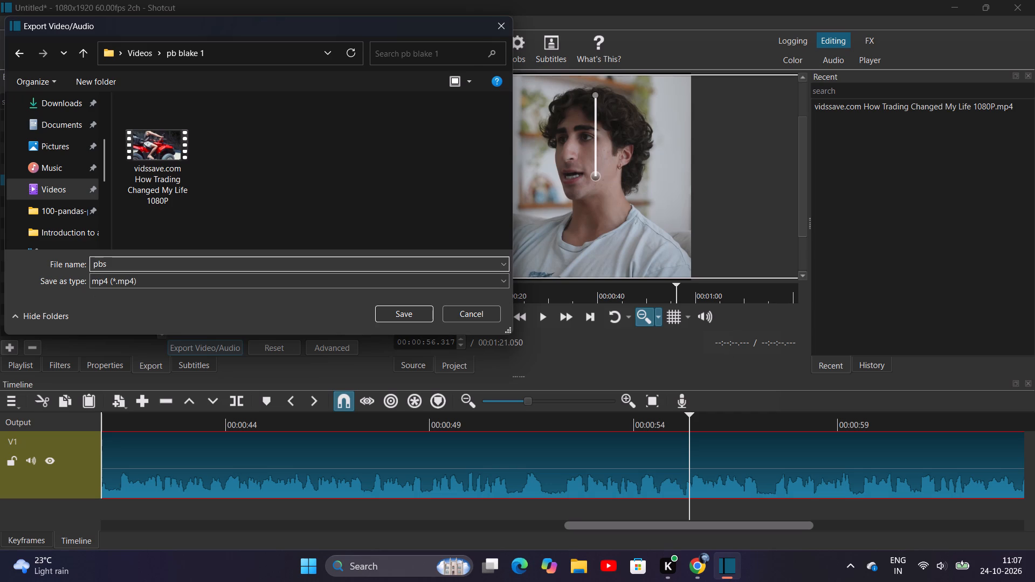
key(1)
text(.mp)
key(4)
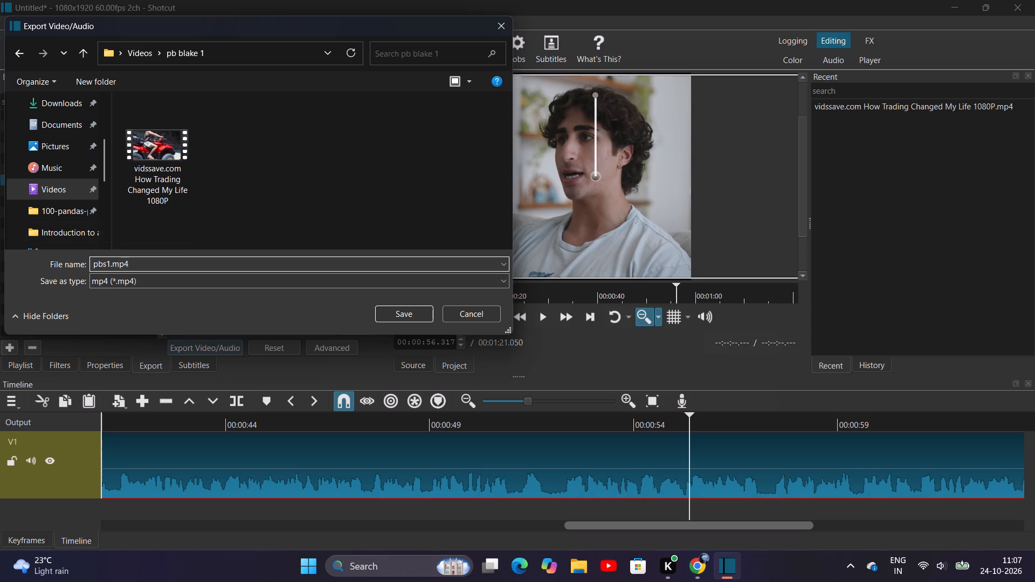
click(416, 321)
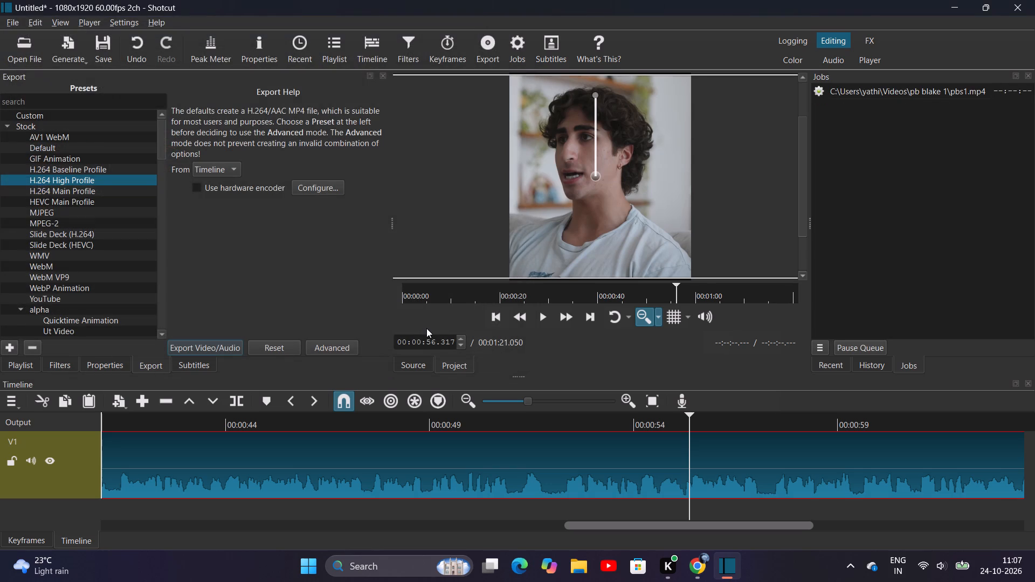
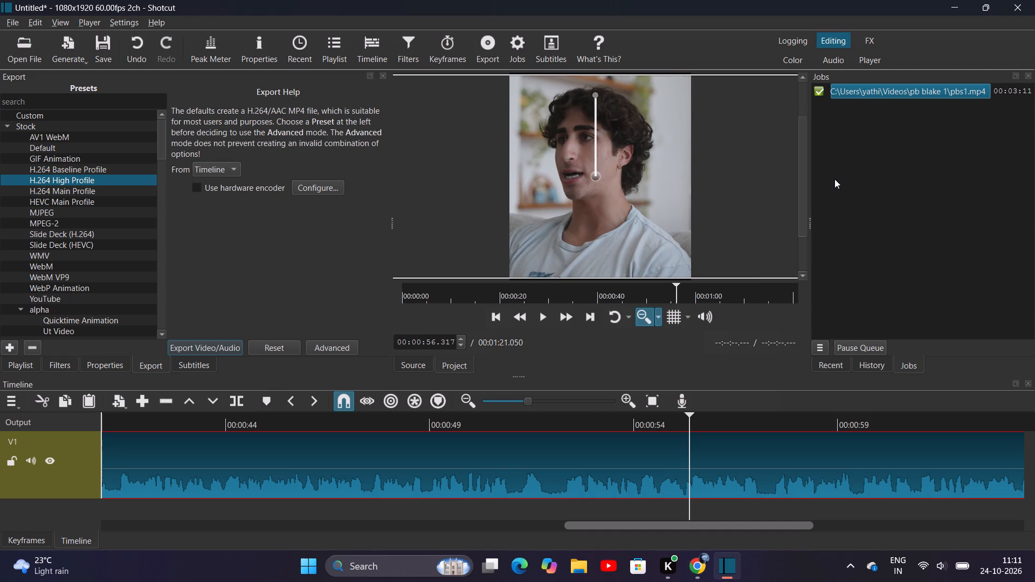
Play the exported pbs1 video from the pb blake 1 folder in Videos and check its opening section.
click(583, 571)
click(65, 226)
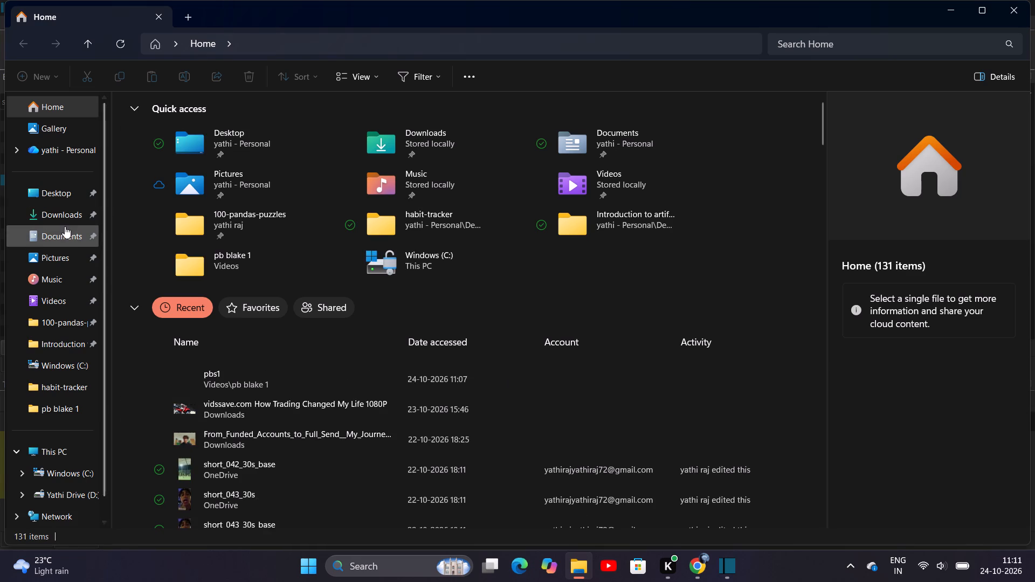
click(70, 303)
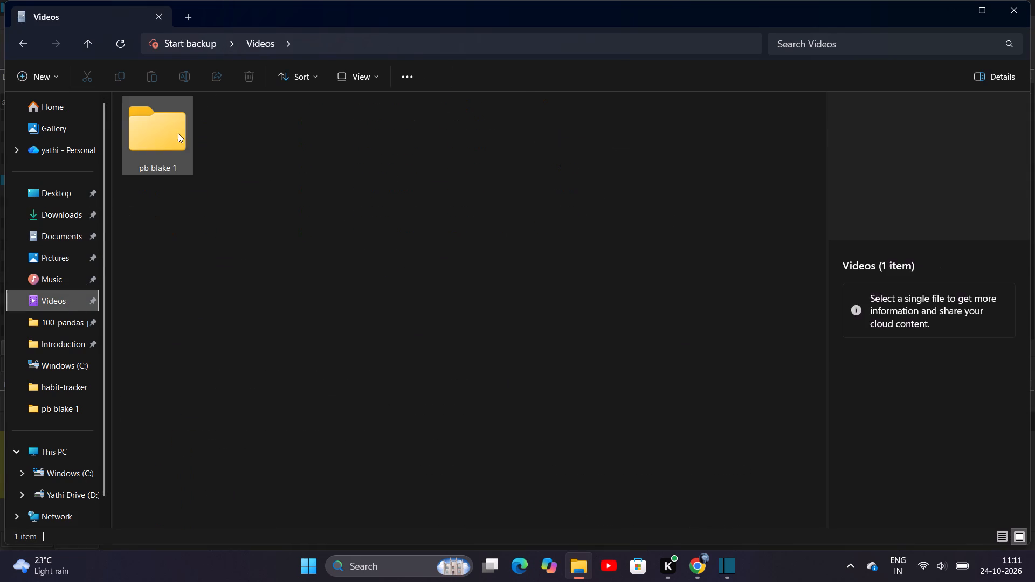
double_click(180, 143)
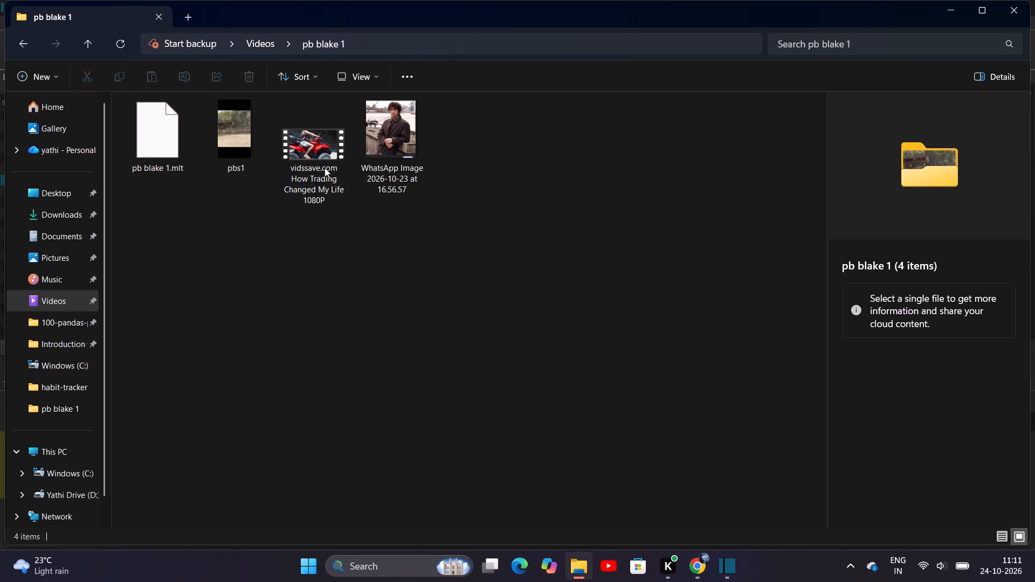
double_click(229, 141)
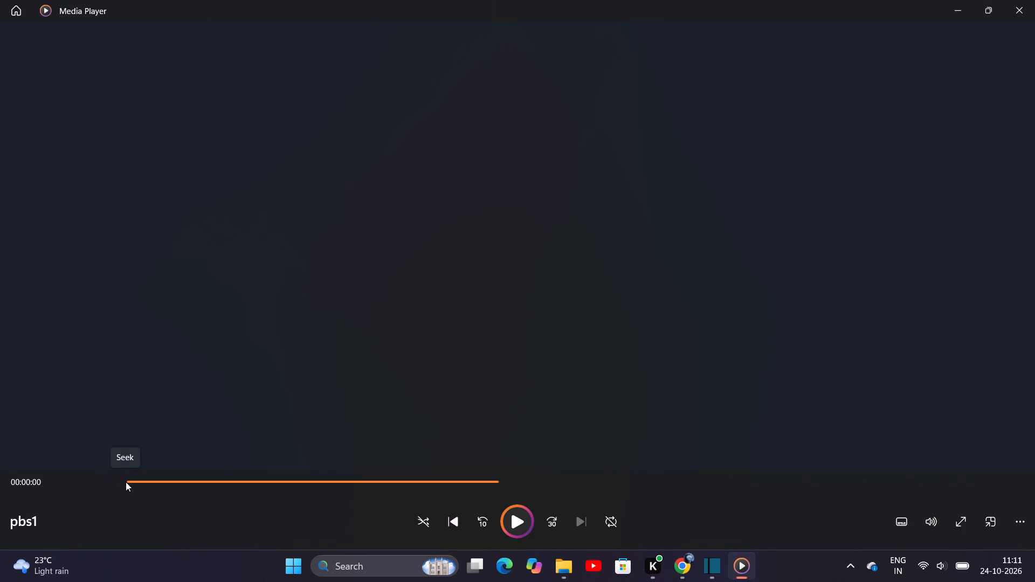
click(161, 478)
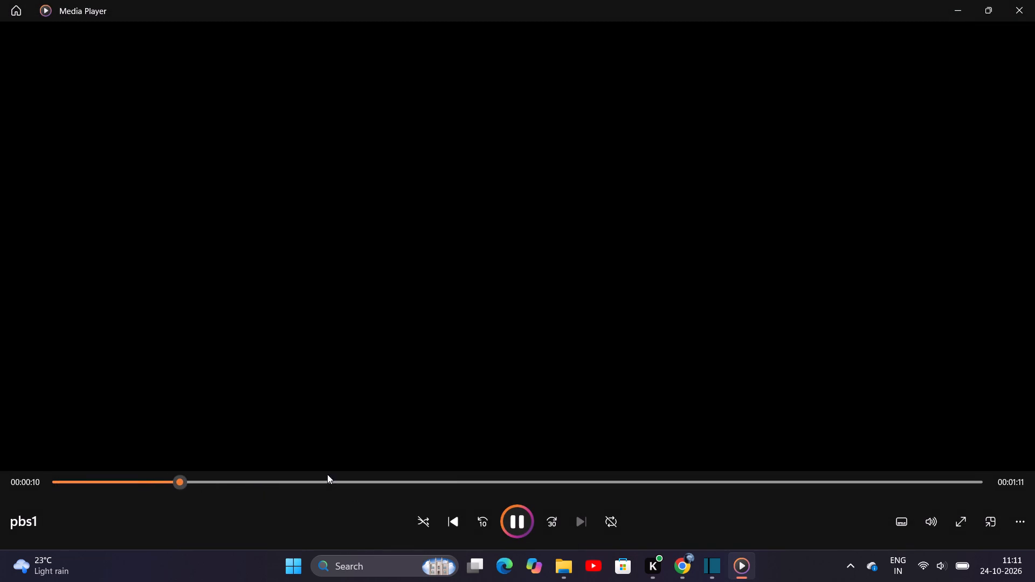
key(Escape)
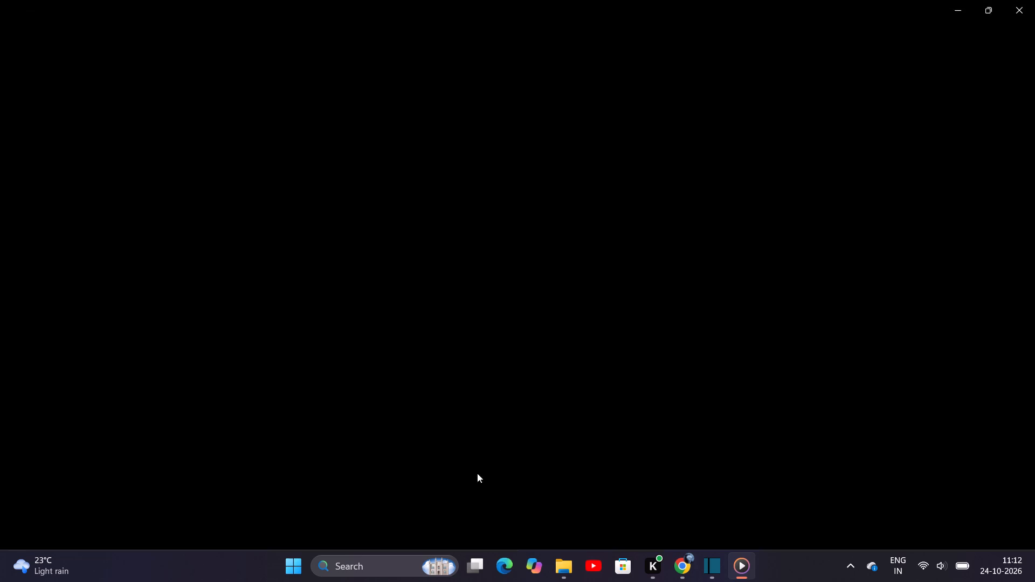
click(58, 481)
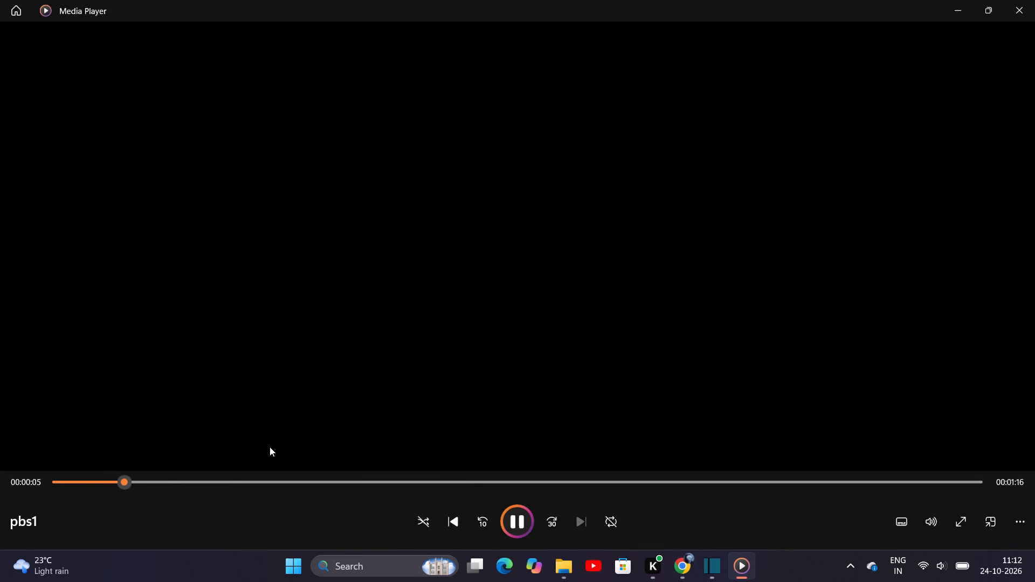
click(267, 487)
click(237, 490)
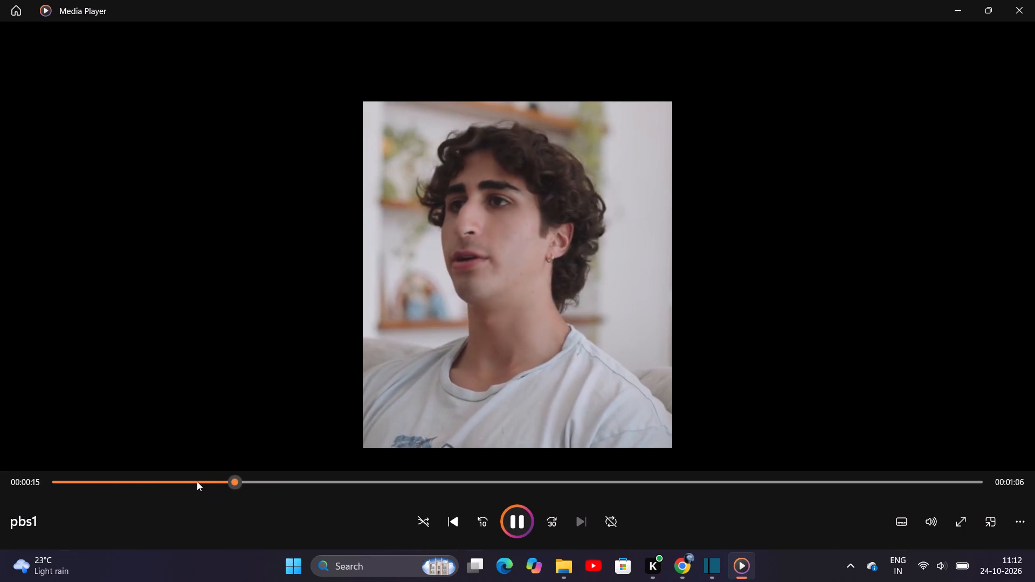
click(195, 480)
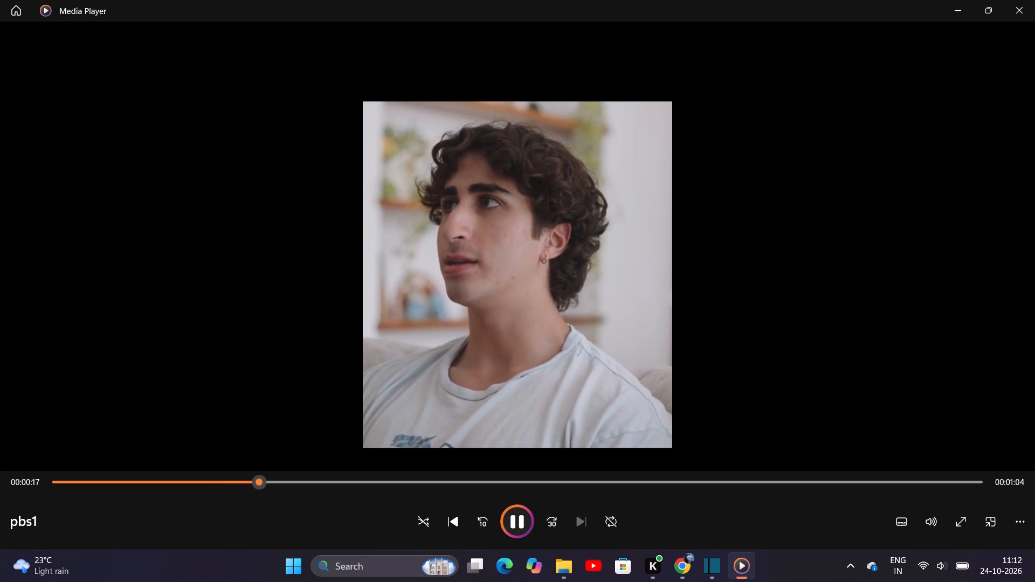
drag(1022, 5, 1025, 10)
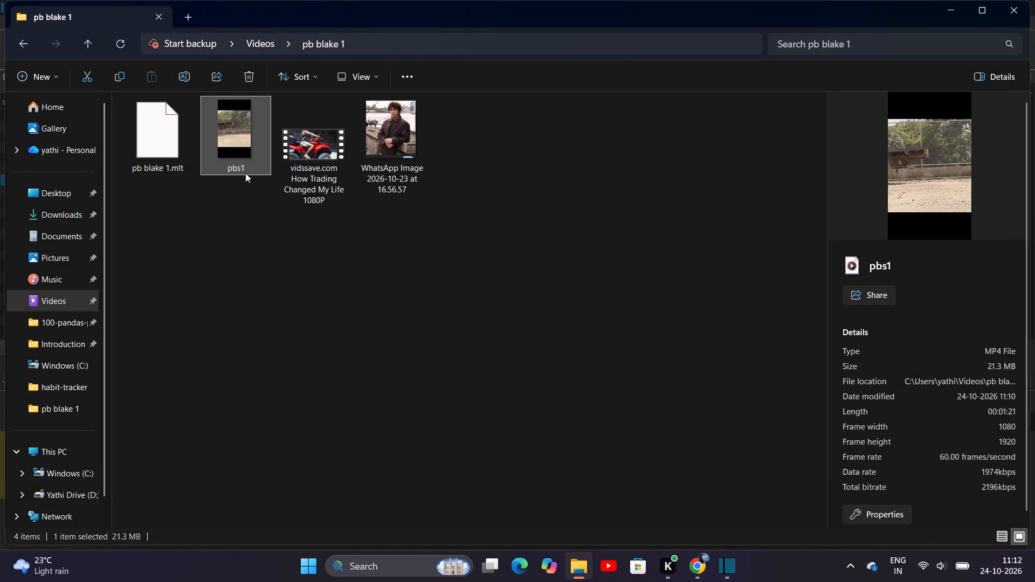
Replay pbs1, skipping through its opening section, and open the downloaded source video in the same folder.
double_click(236, 157)
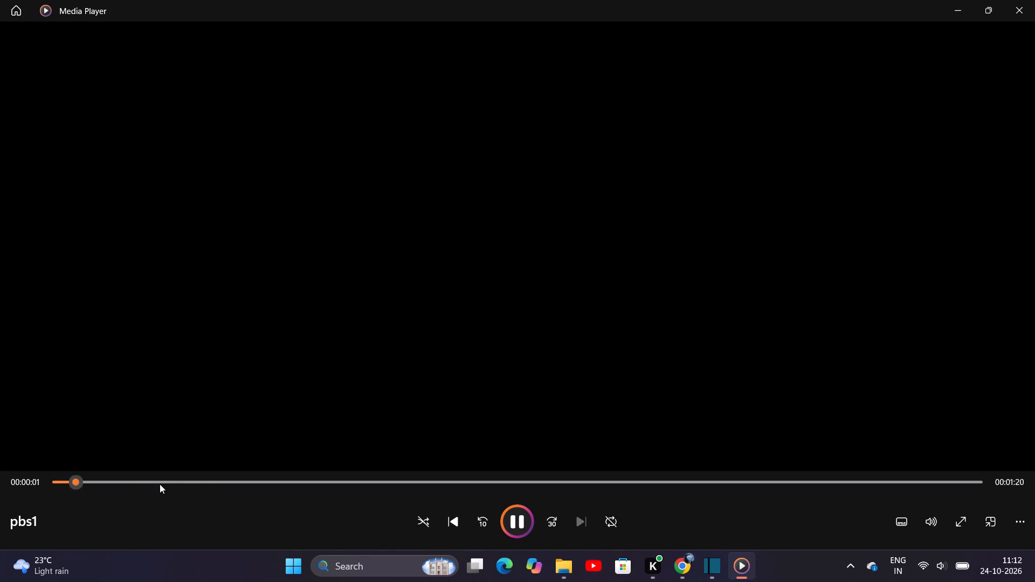
click(160, 484)
click(212, 488)
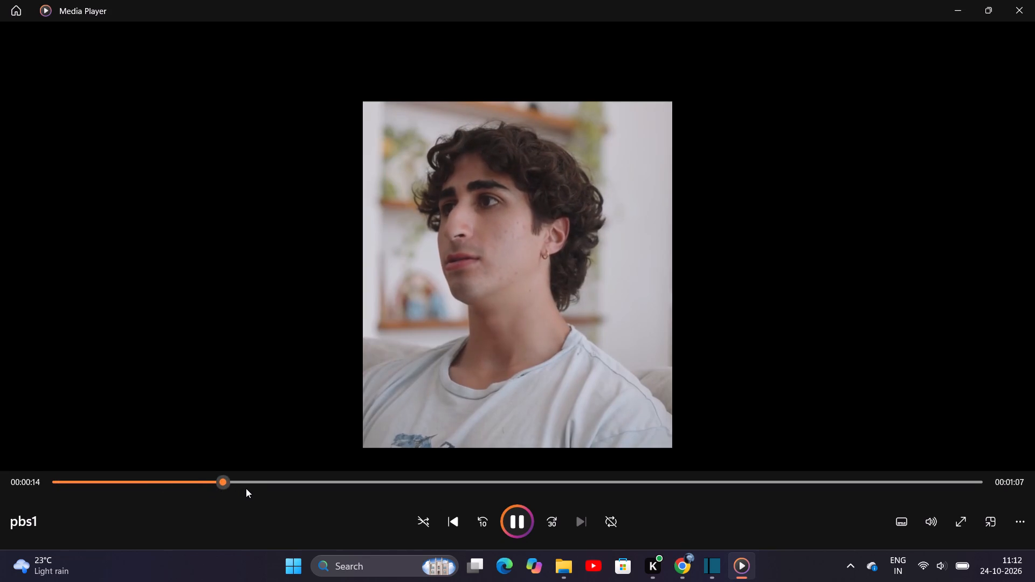
click(251, 490)
click(305, 496)
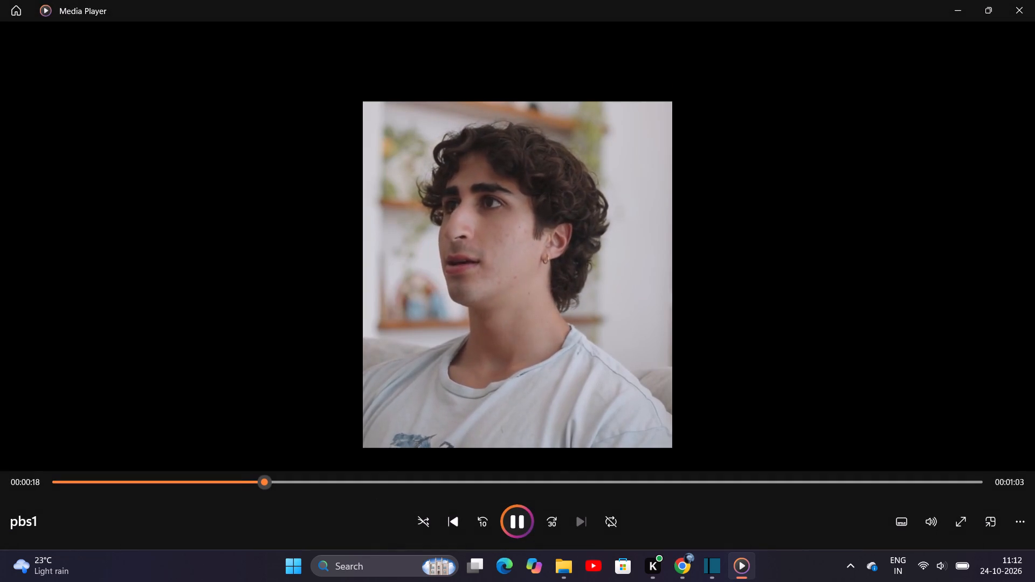
click(1010, 4)
double_click(328, 157)
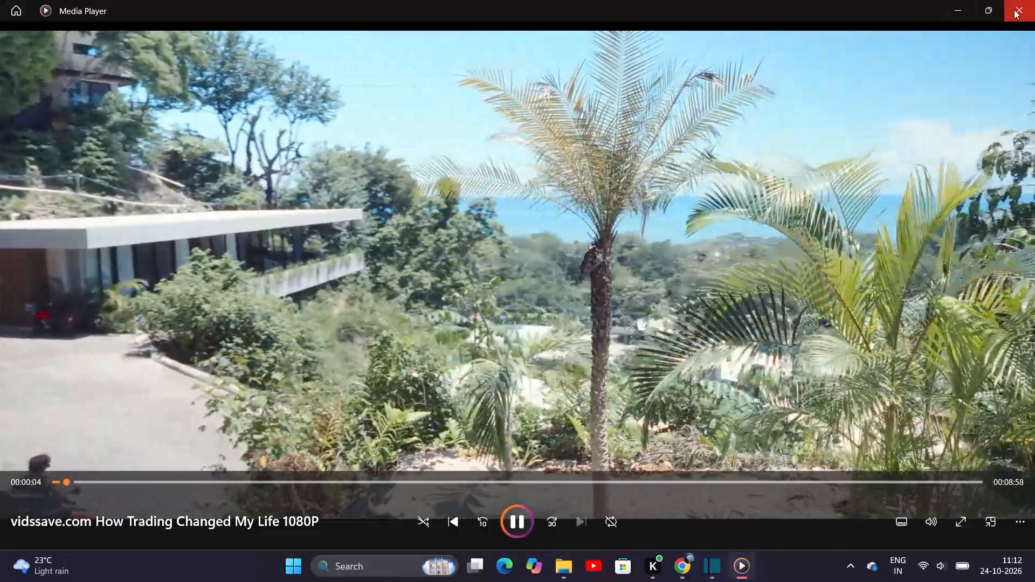
Close the downloaded source video and switch back to the Shotcut project.
click(1015, 10)
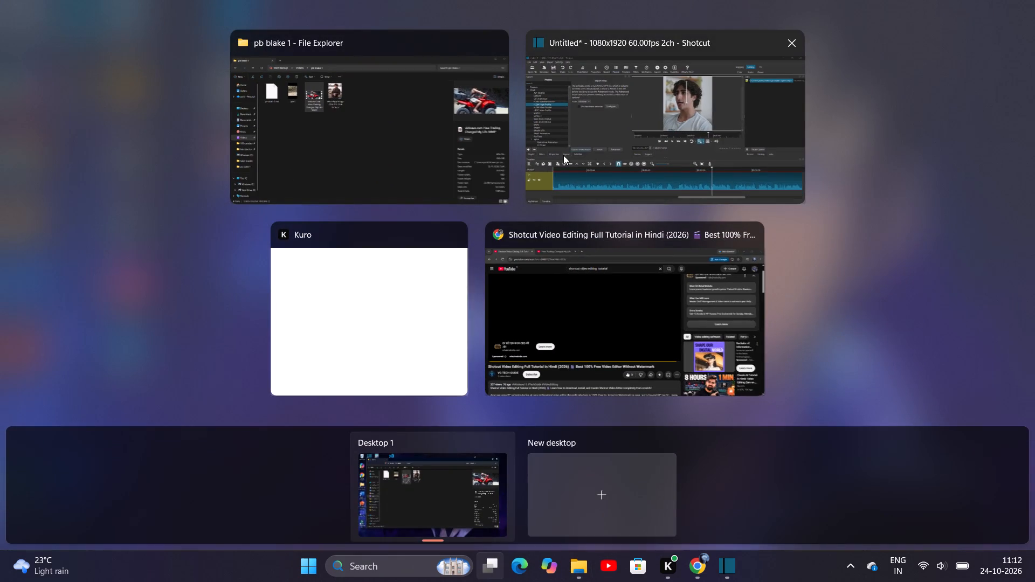
drag(596, 153, 601, 155)
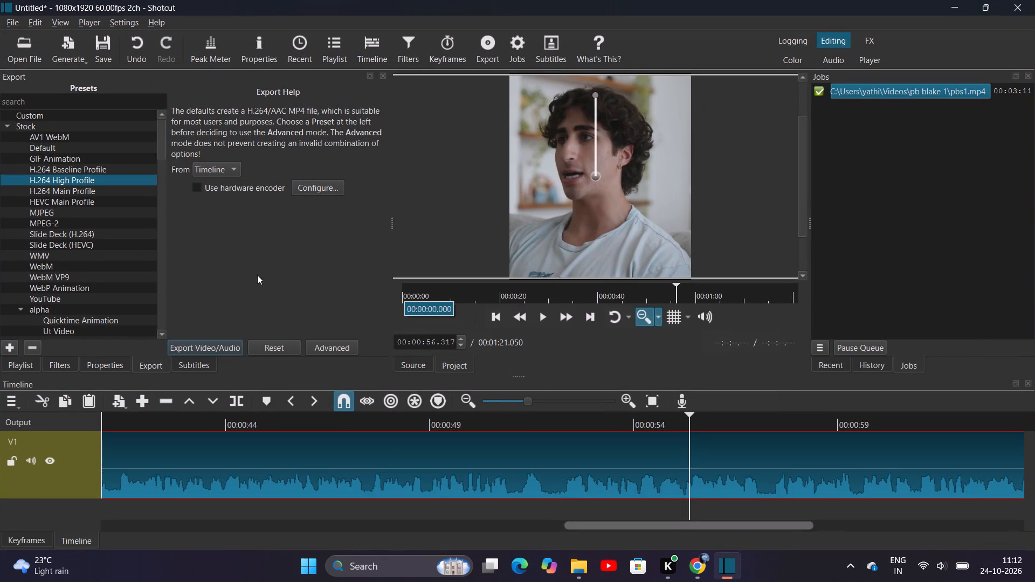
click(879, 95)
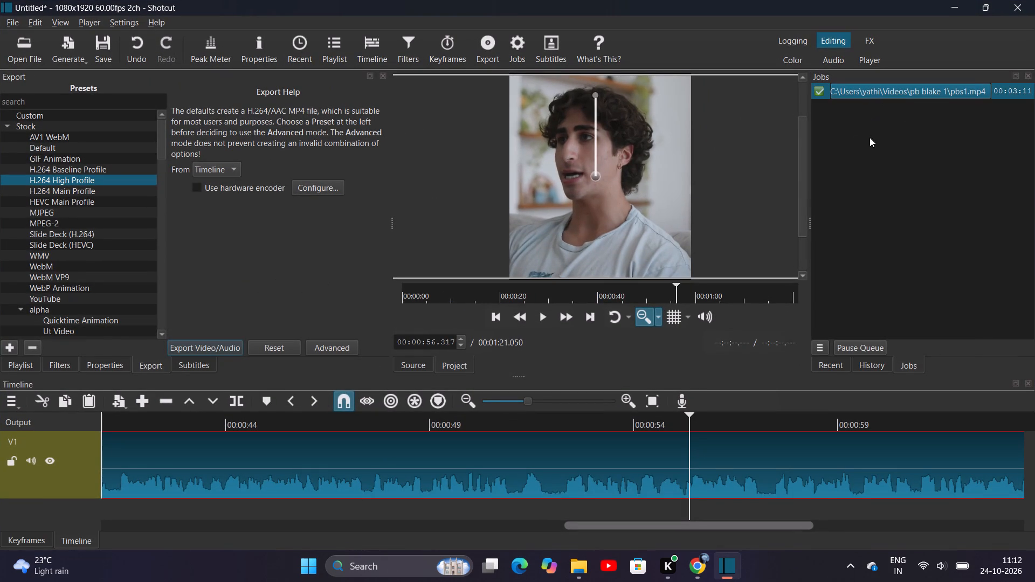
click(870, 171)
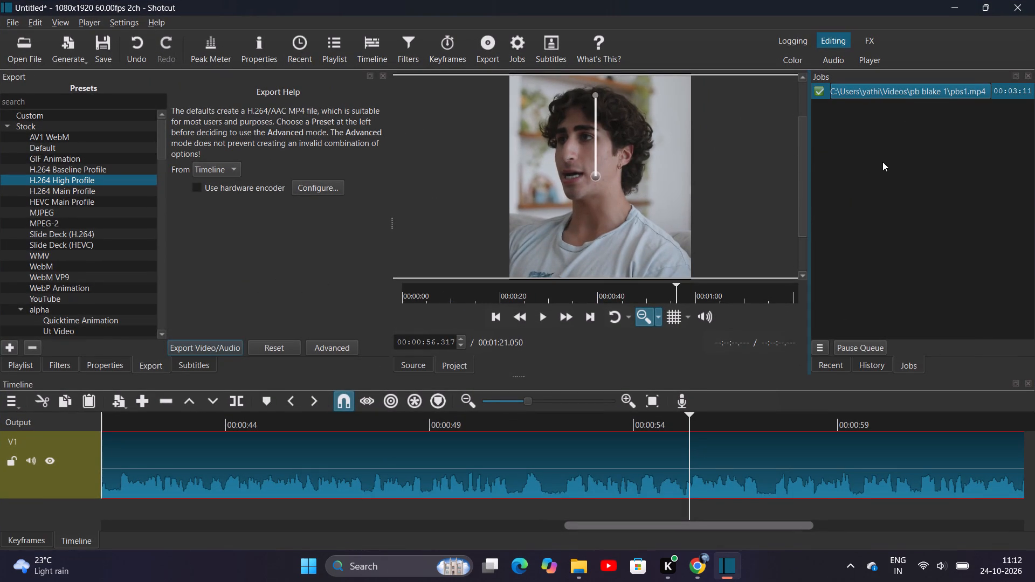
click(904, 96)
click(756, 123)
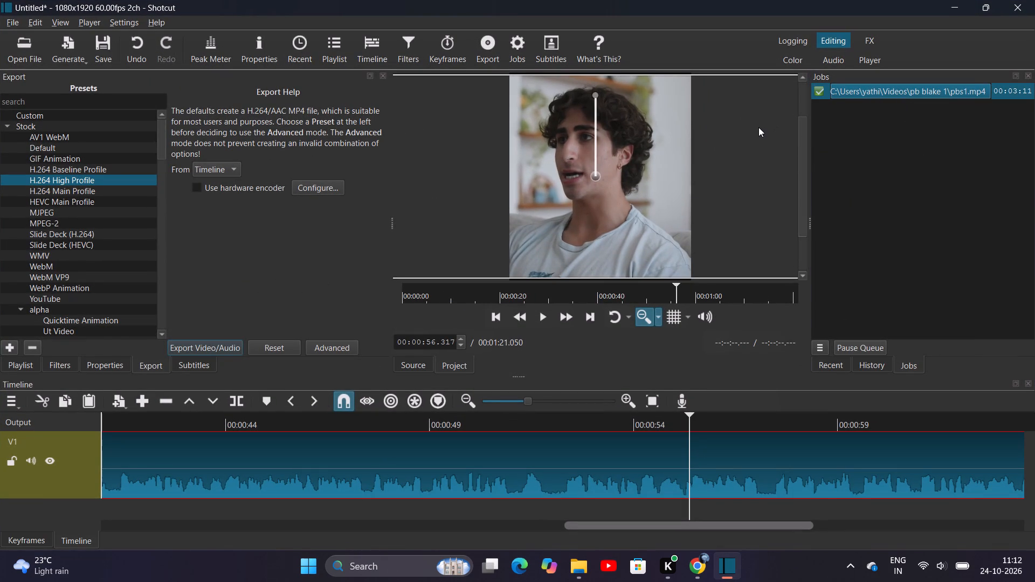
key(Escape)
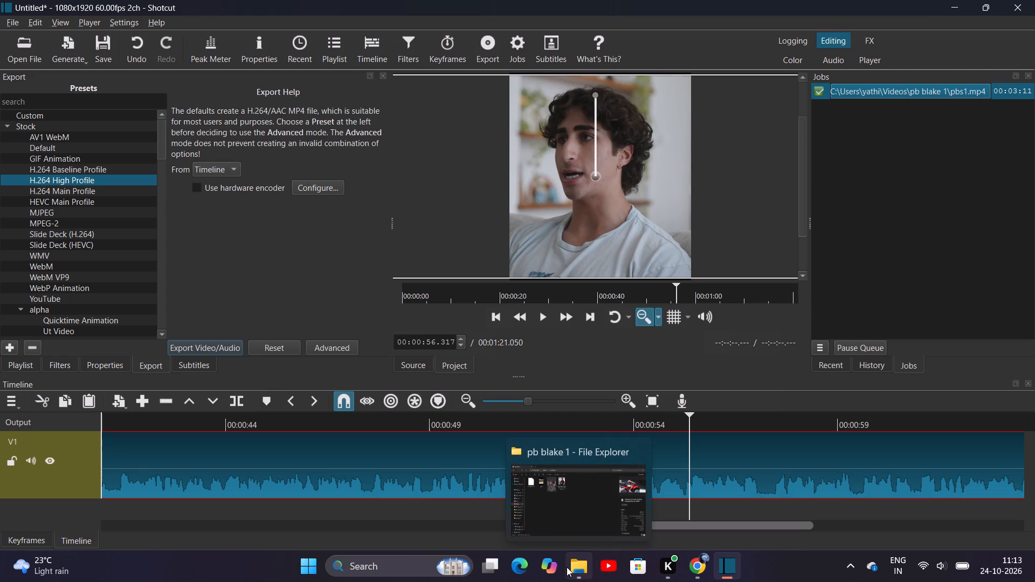
Start another video and audio export of the timeline with the H.264 High Profile preset.
click(216, 350)
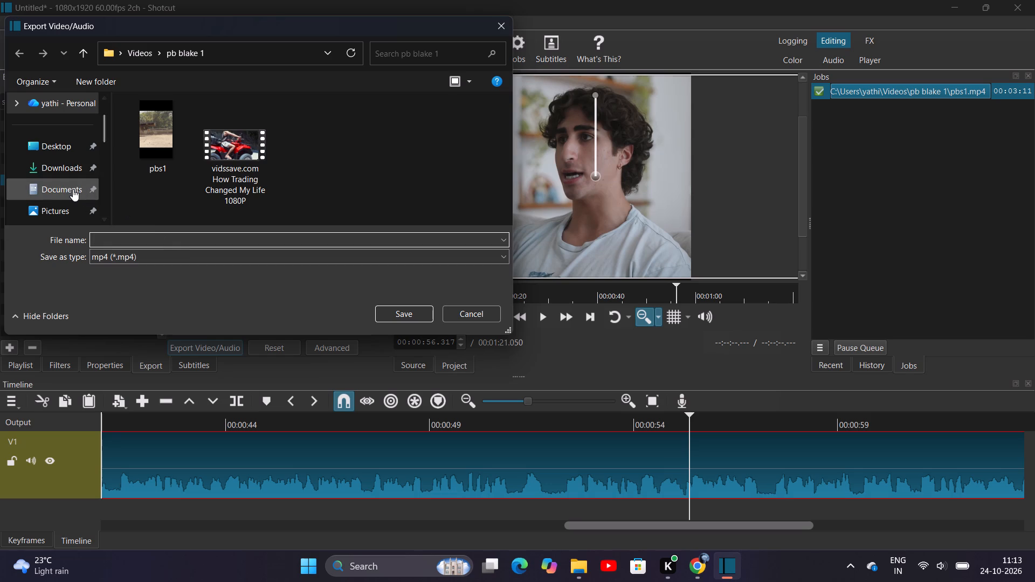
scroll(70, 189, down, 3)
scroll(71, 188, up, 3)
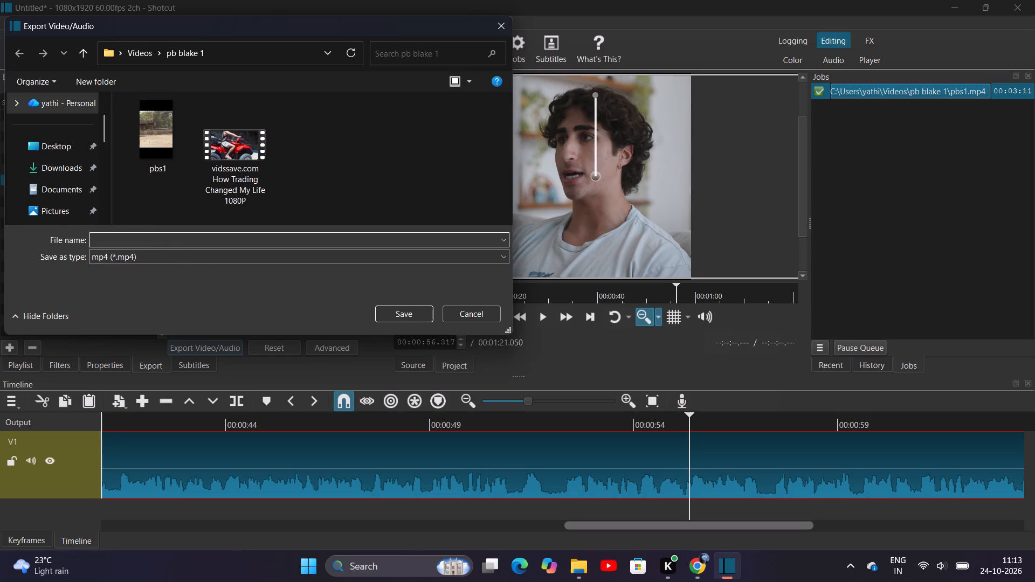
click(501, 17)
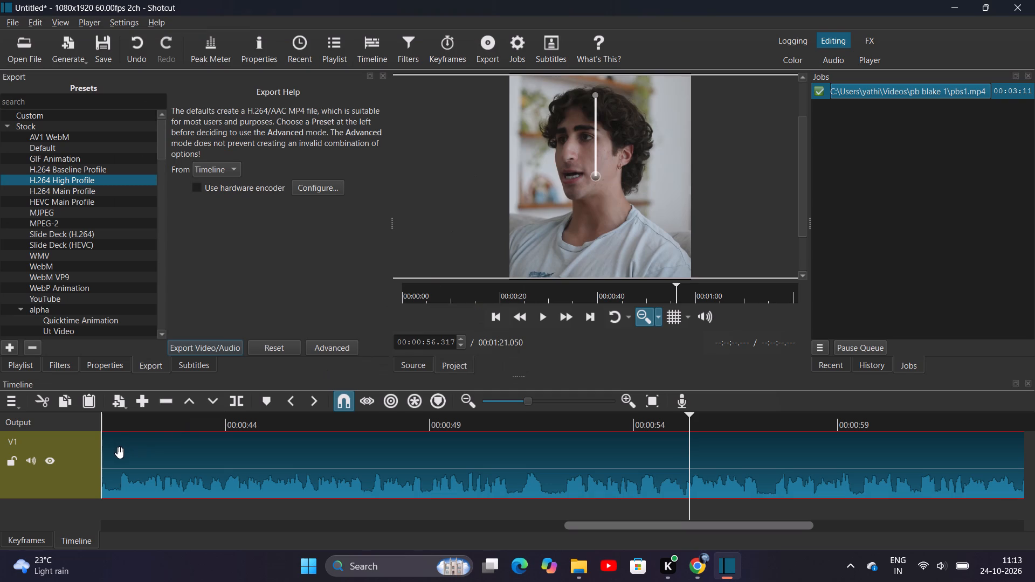
Move the clip on track V1 to the very start of the timeline, closing the empty gap before it.
click(409, 294)
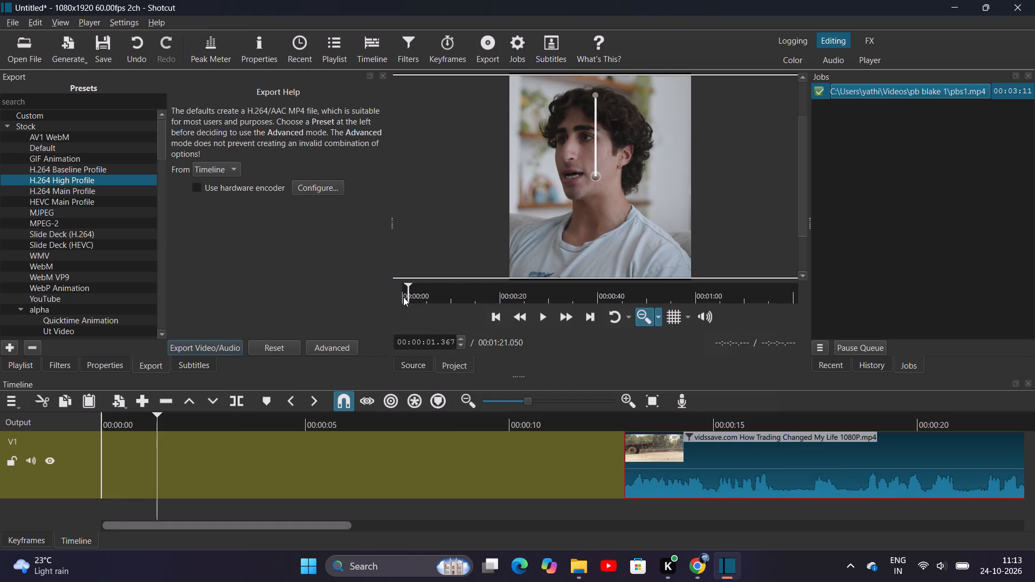
drag(637, 460, 172, 425)
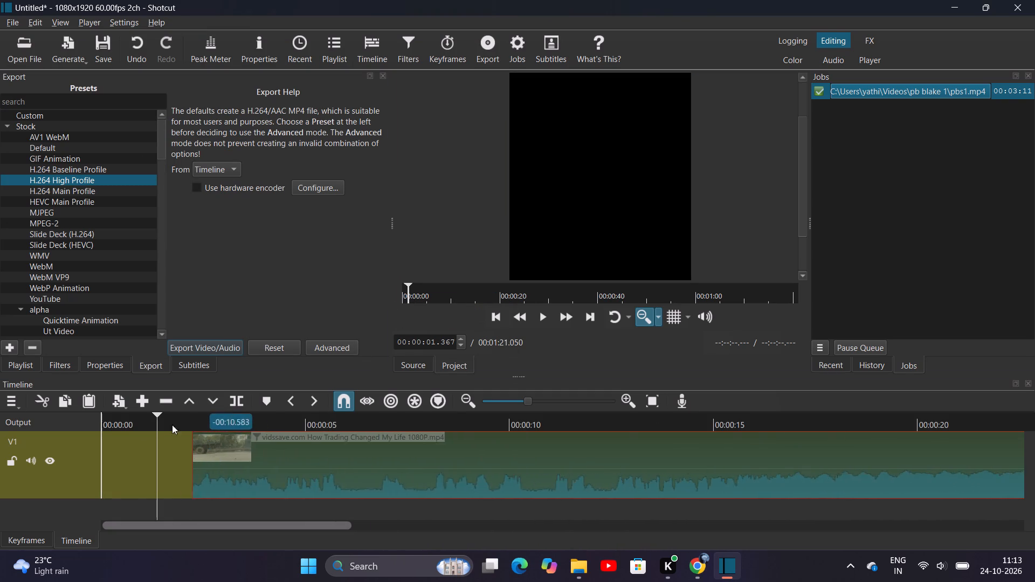
drag(172, 425, 101, 443)
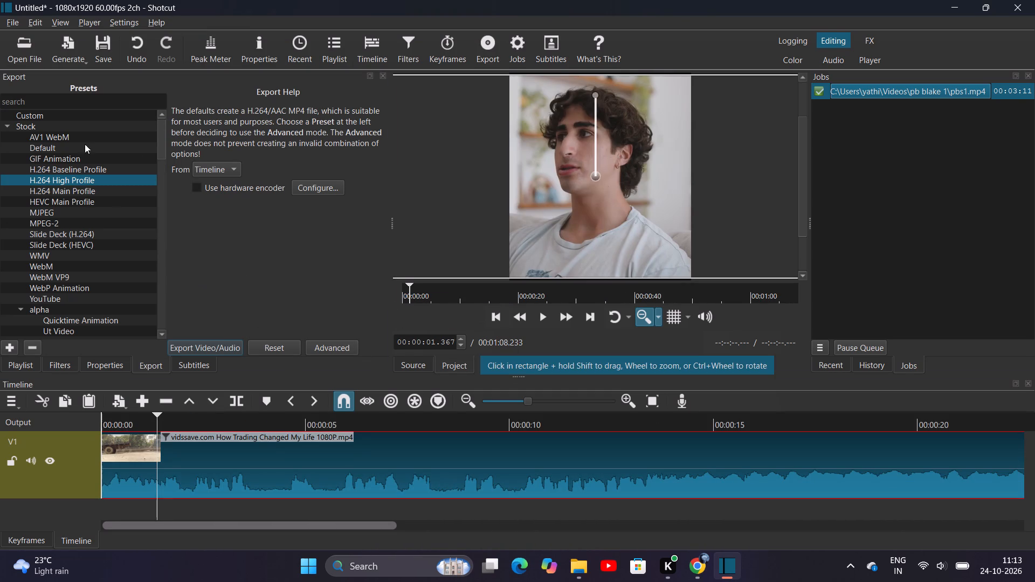
Start a new timeline video/audio export and delete the existing pbs1 file from the pb blake 1 folder.
click(208, 347)
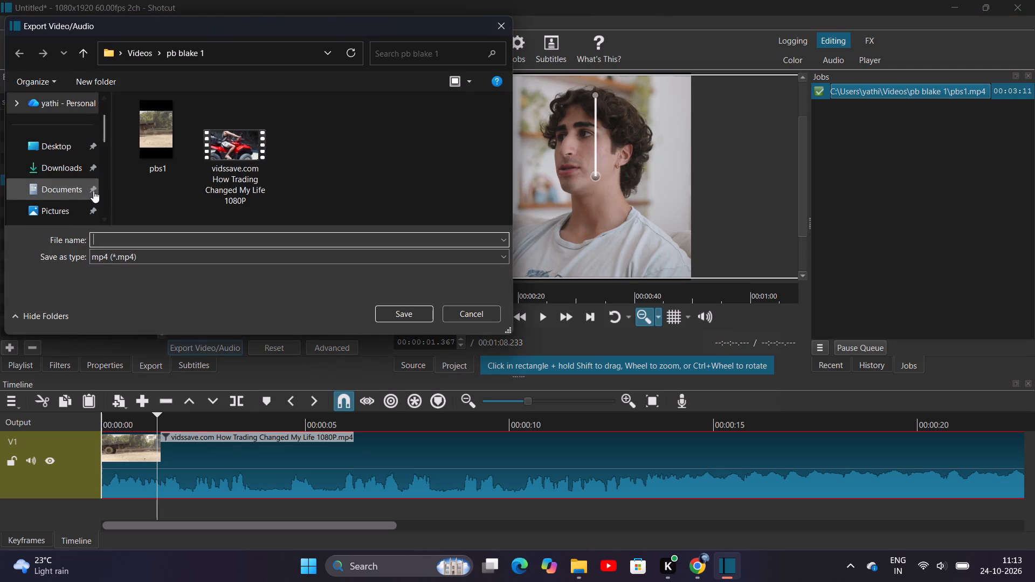
right_click(151, 153)
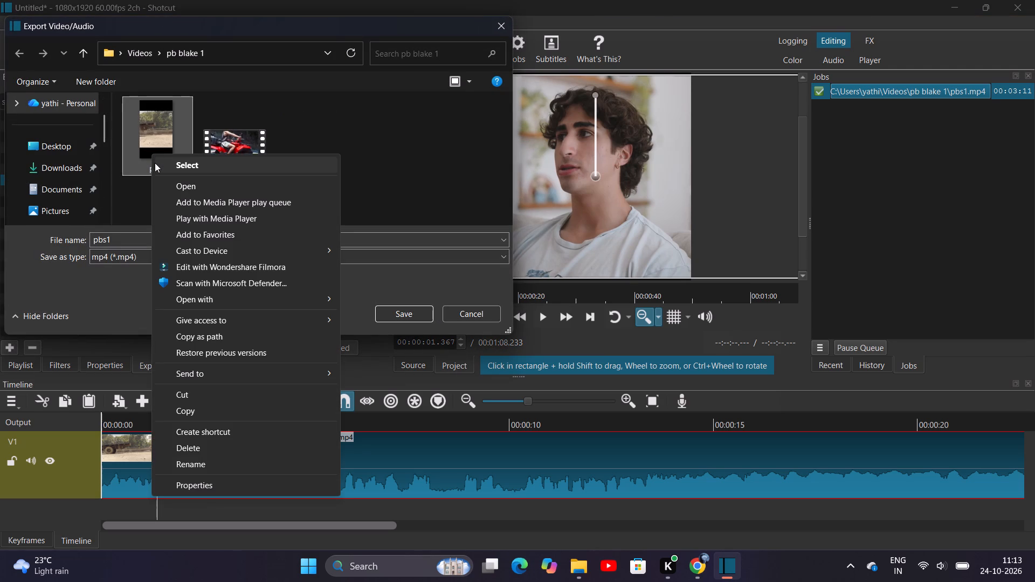
click(218, 449)
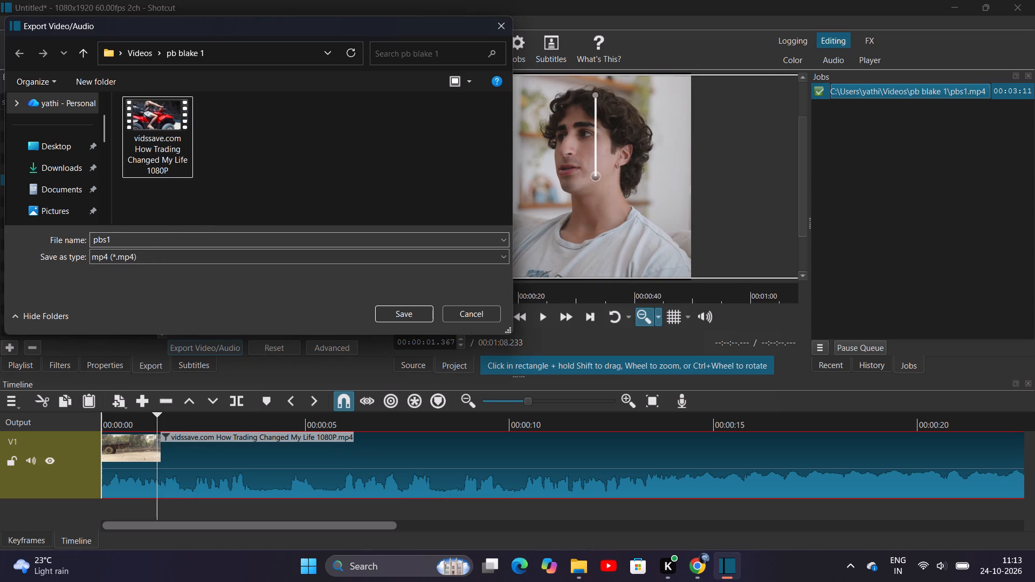
Export the timeline as pbs1.mp4 into the pb blake 1 folder.
click(151, 237)
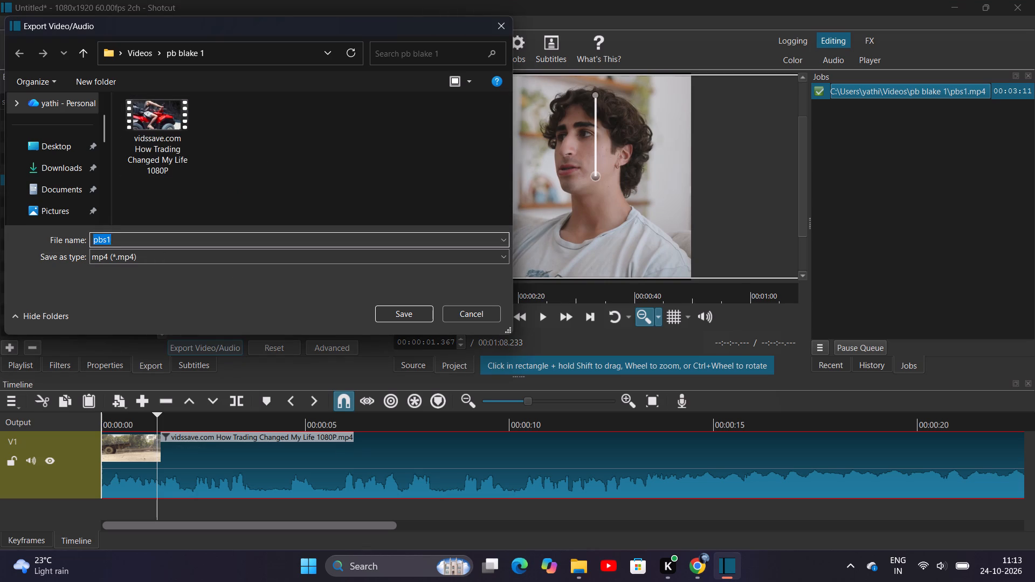
click(151, 238)
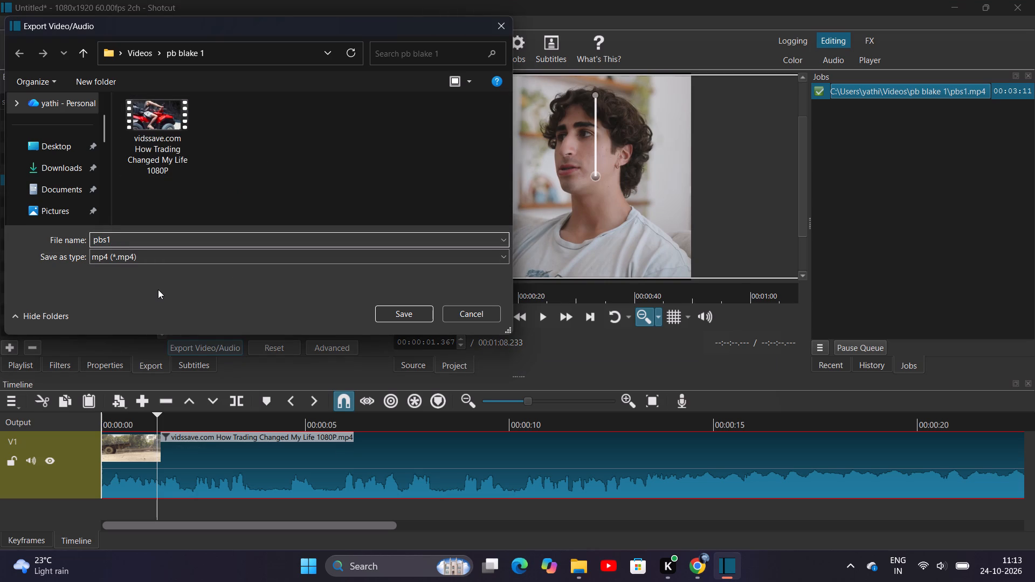
text(.mp)
key(4)
click(405, 317)
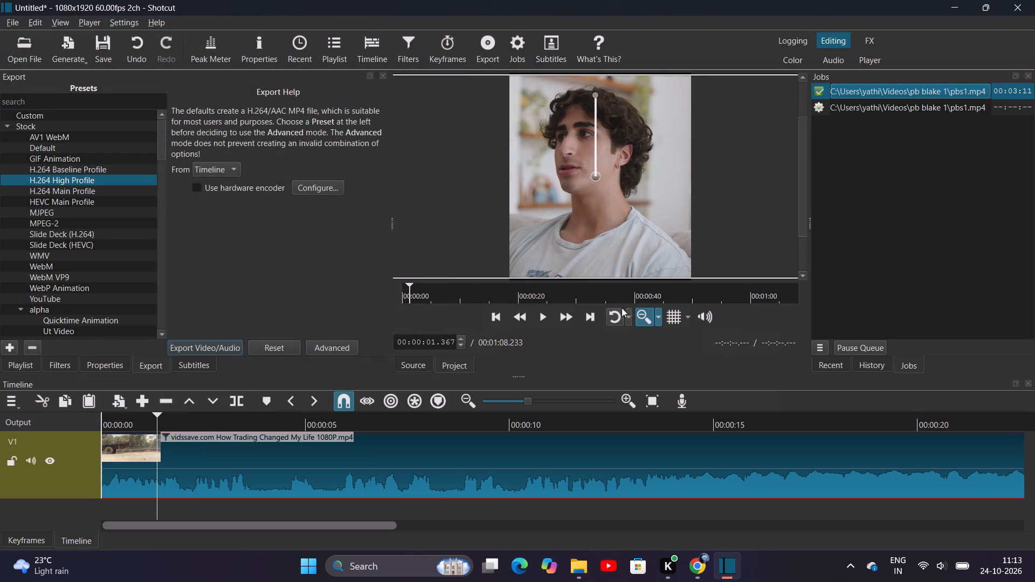
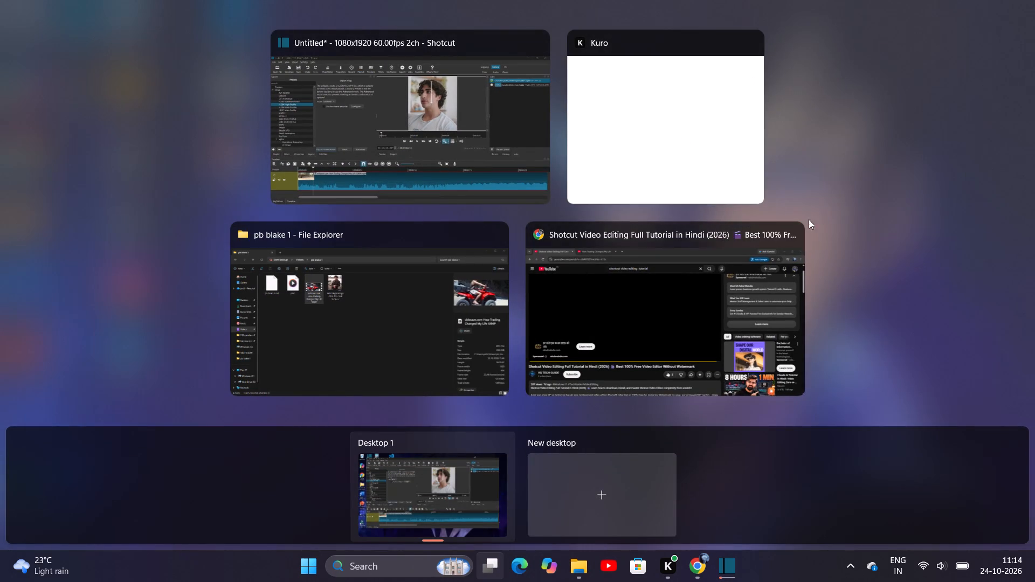
Close the browser window with the video editing tutorial and switch back to the Shotcut project.
click(794, 236)
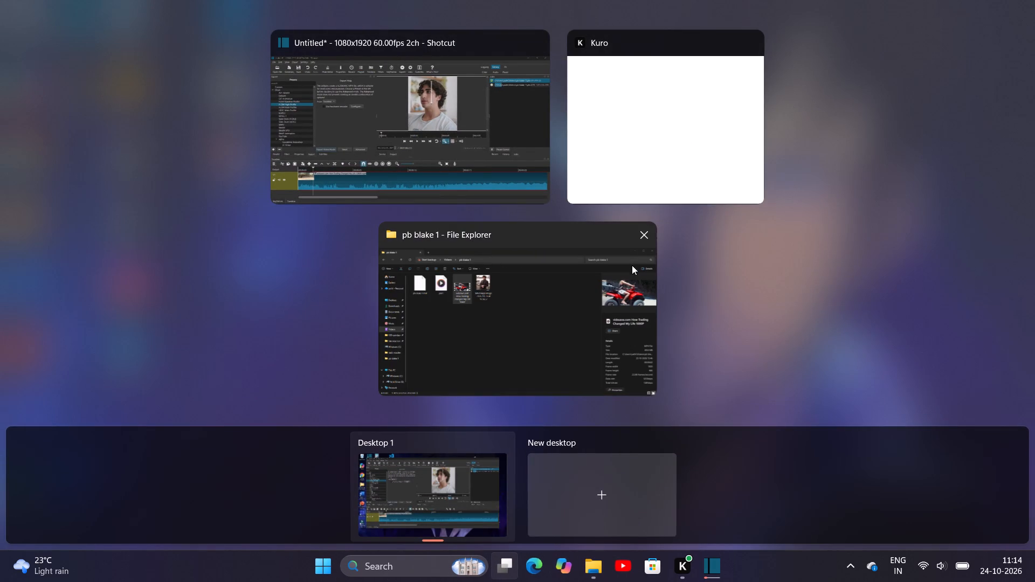
click(512, 116)
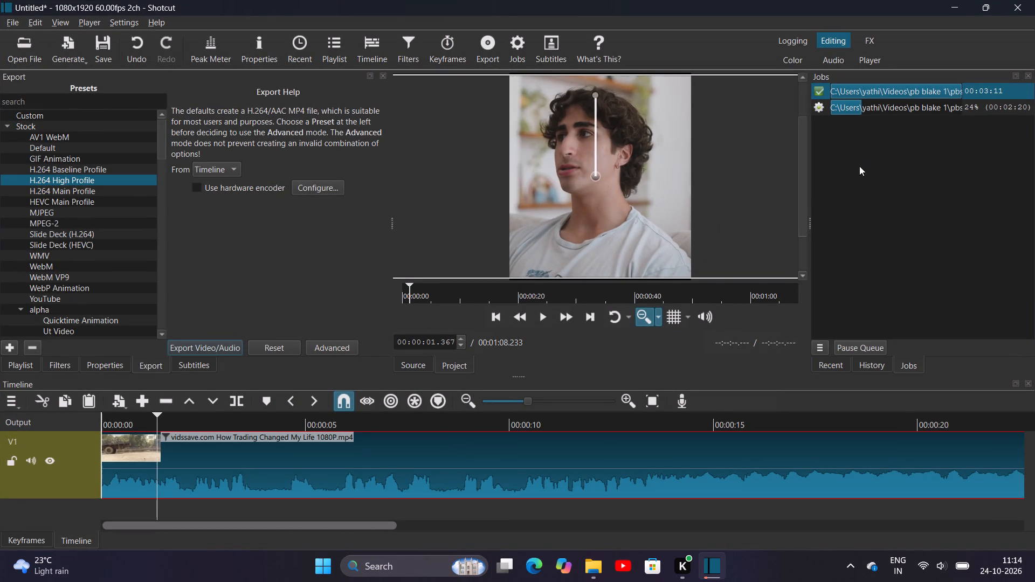
Remove the finished pbs1 export from the jobs list, leaving the running export in place.
right_click(929, 89)
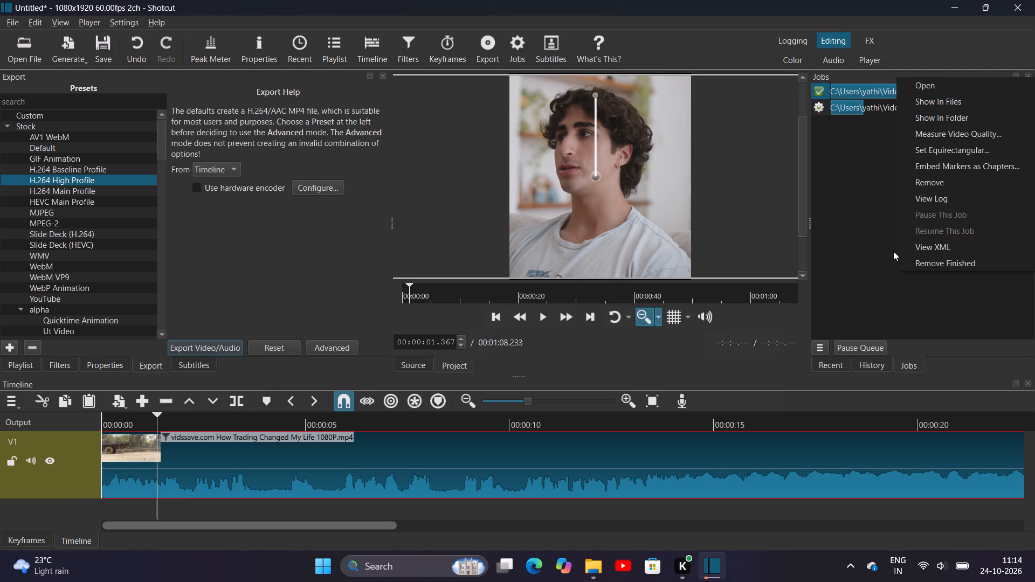
click(948, 184)
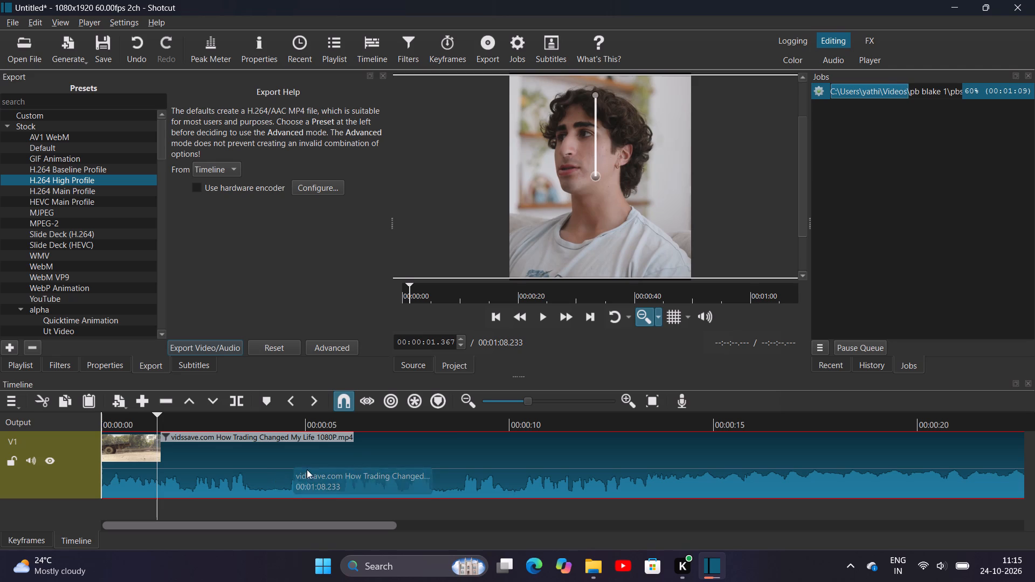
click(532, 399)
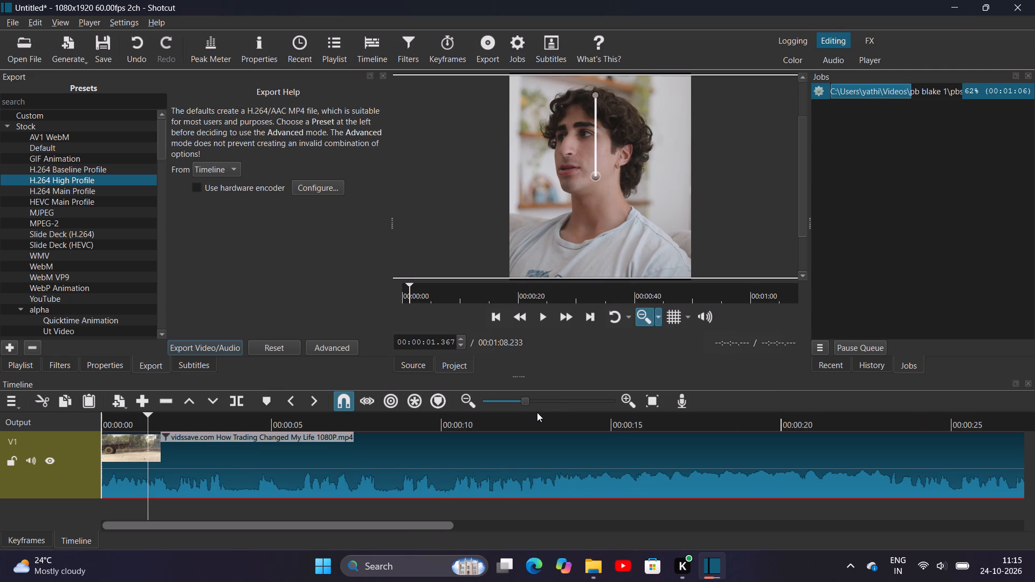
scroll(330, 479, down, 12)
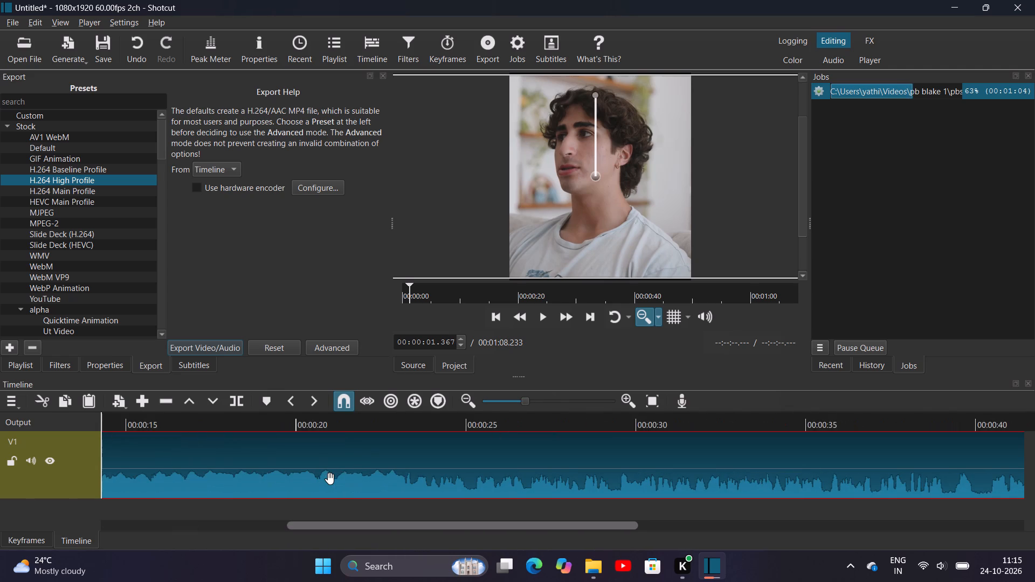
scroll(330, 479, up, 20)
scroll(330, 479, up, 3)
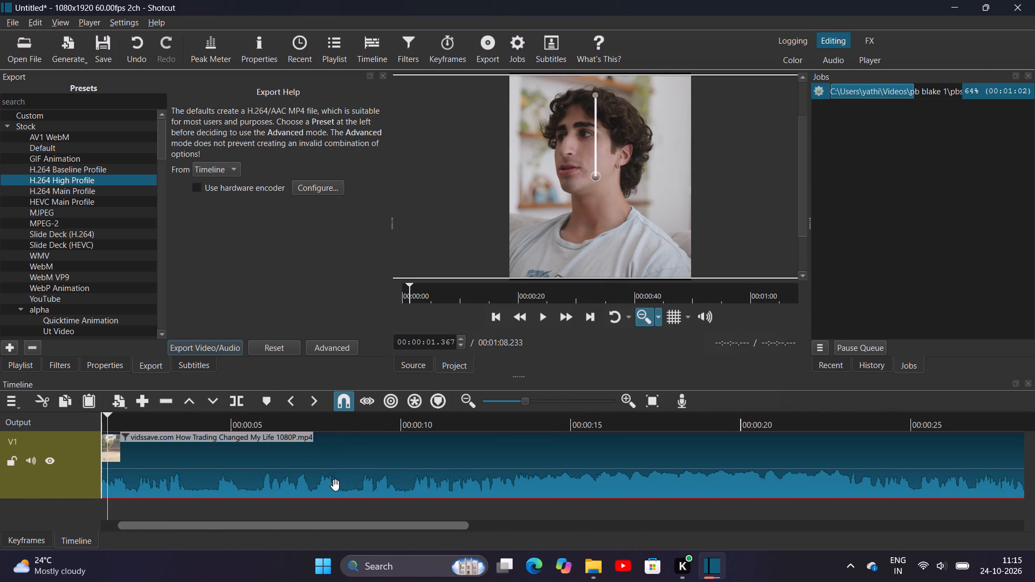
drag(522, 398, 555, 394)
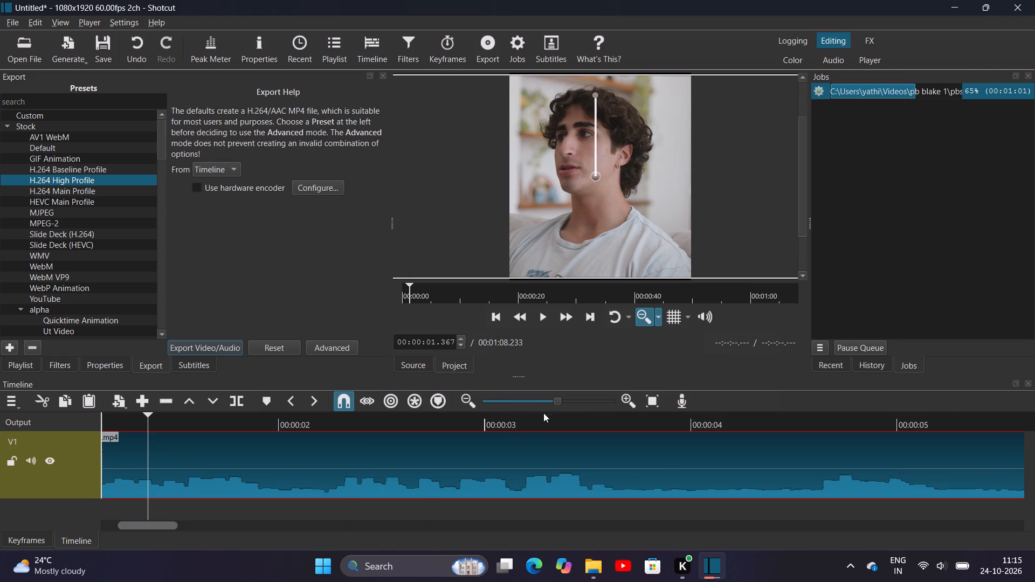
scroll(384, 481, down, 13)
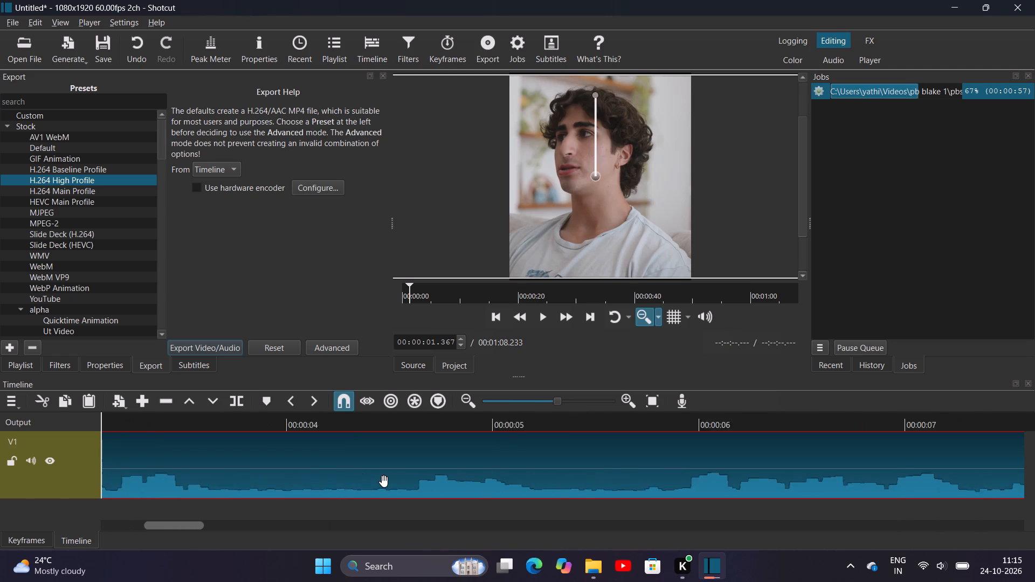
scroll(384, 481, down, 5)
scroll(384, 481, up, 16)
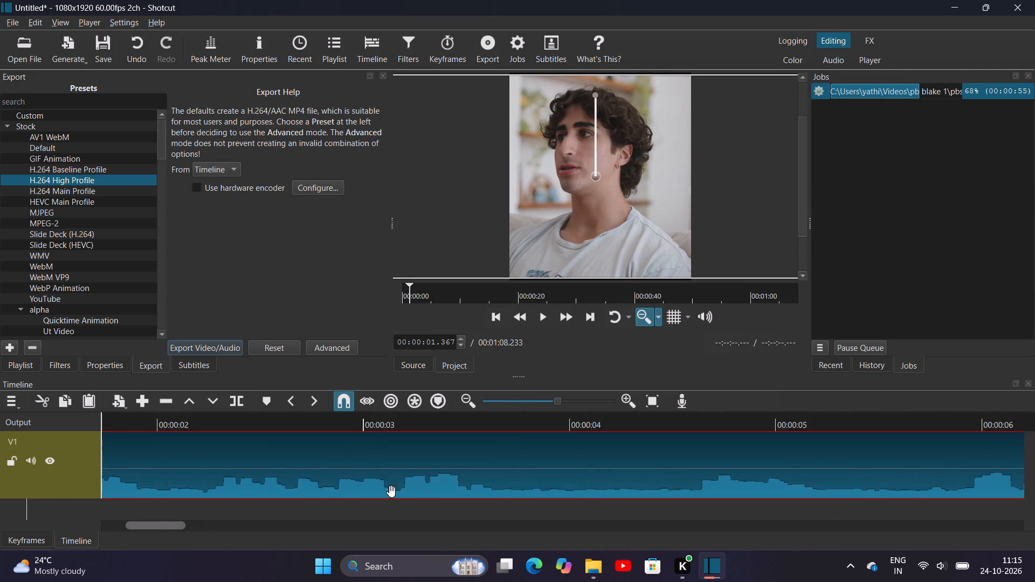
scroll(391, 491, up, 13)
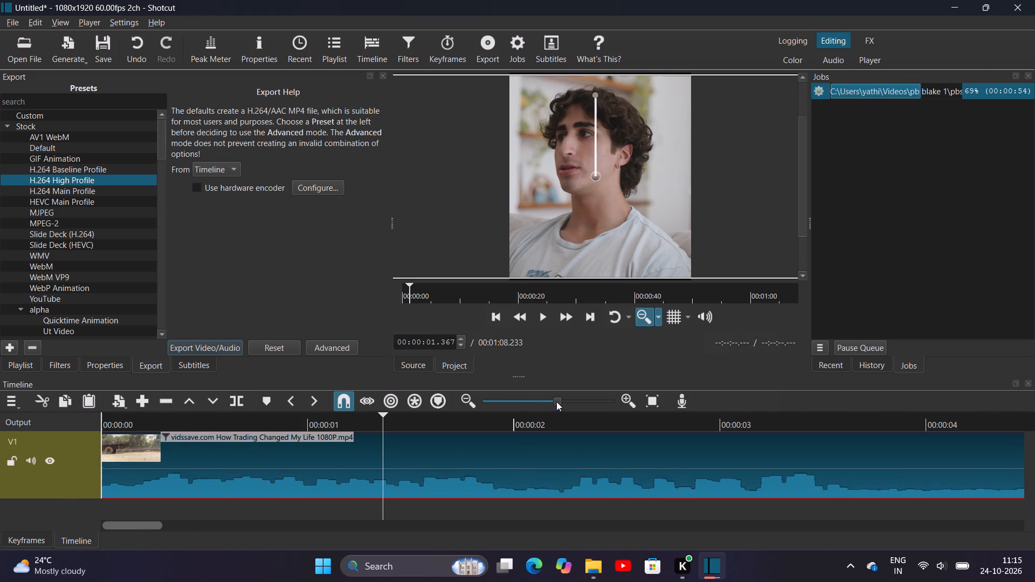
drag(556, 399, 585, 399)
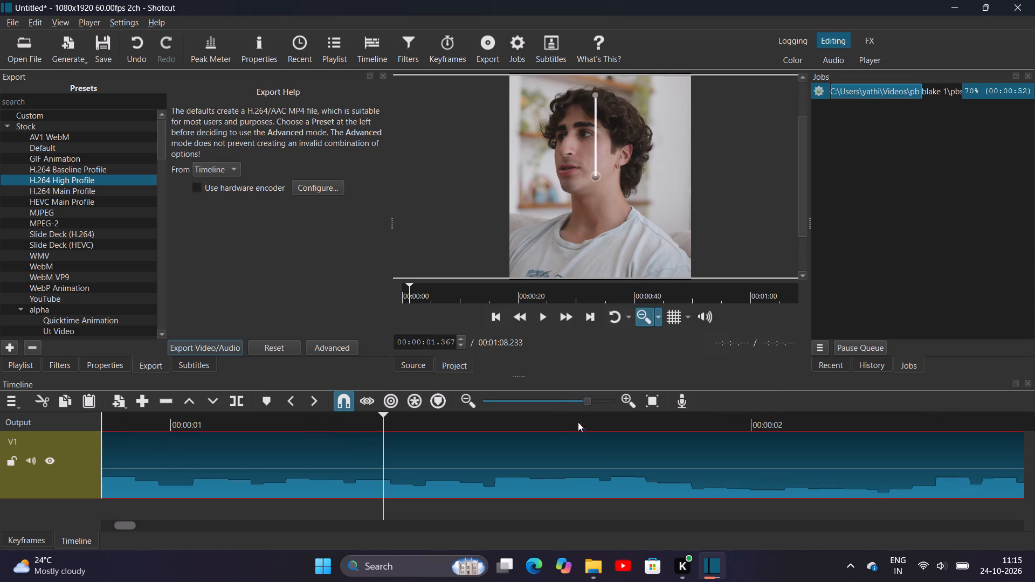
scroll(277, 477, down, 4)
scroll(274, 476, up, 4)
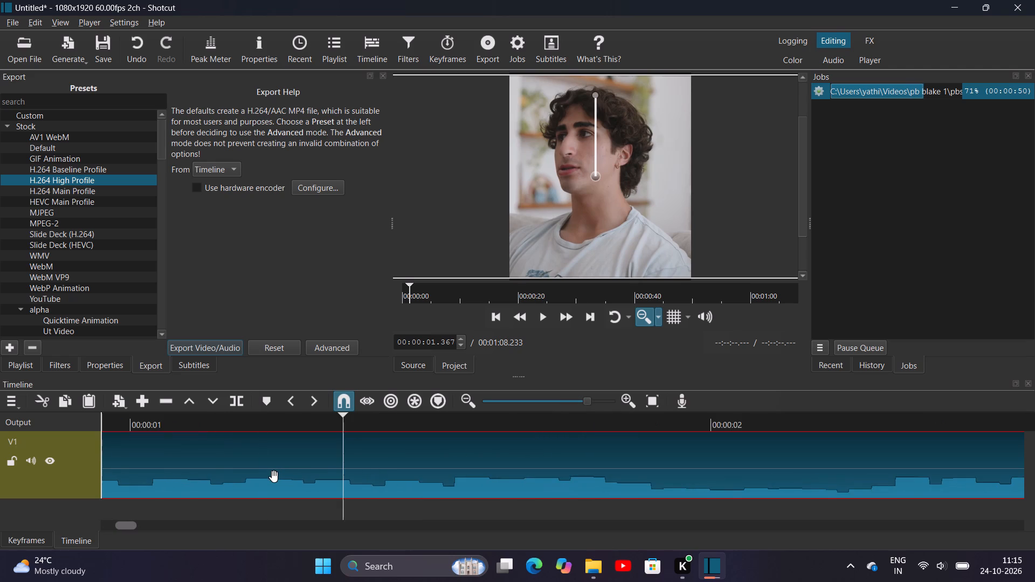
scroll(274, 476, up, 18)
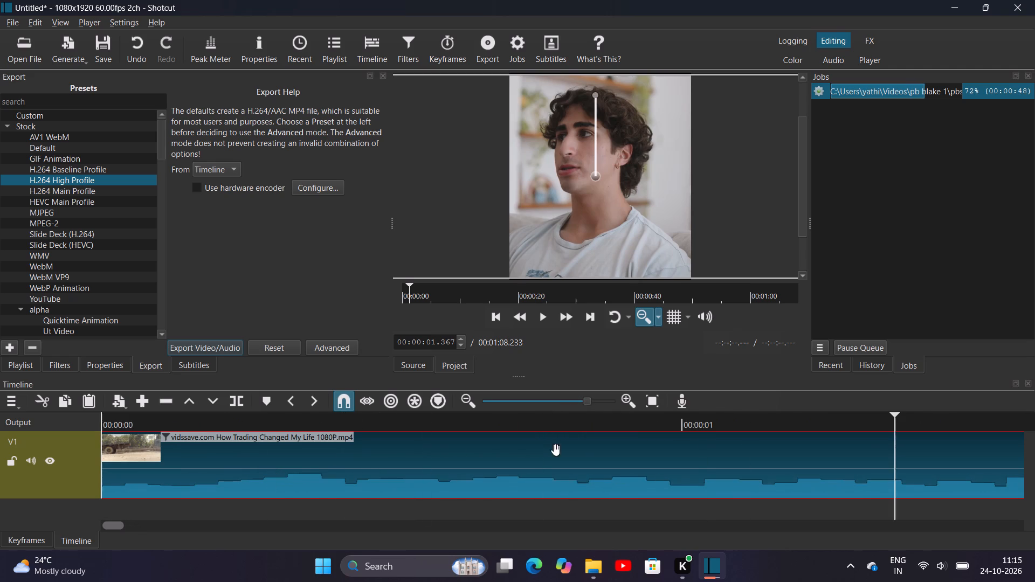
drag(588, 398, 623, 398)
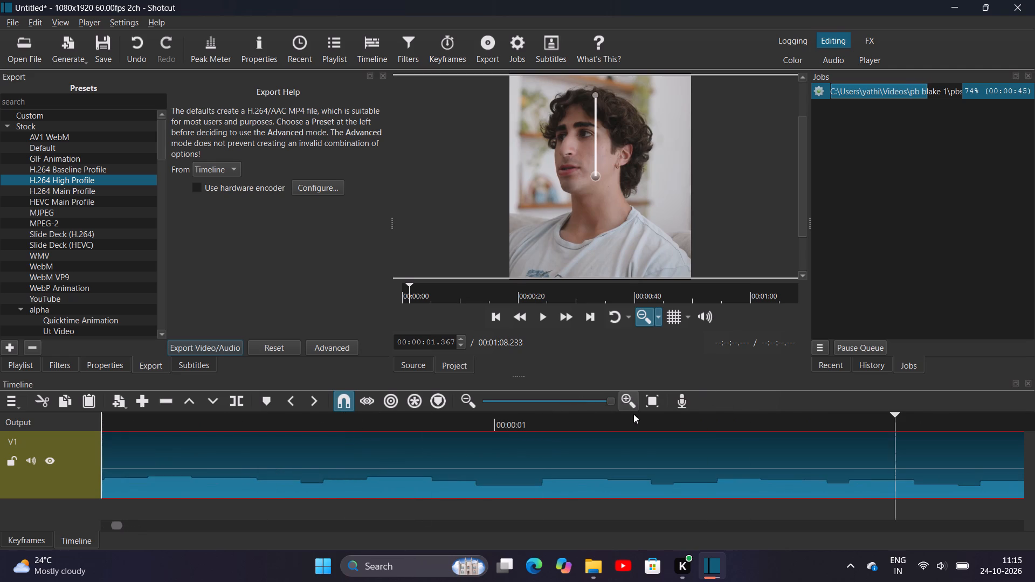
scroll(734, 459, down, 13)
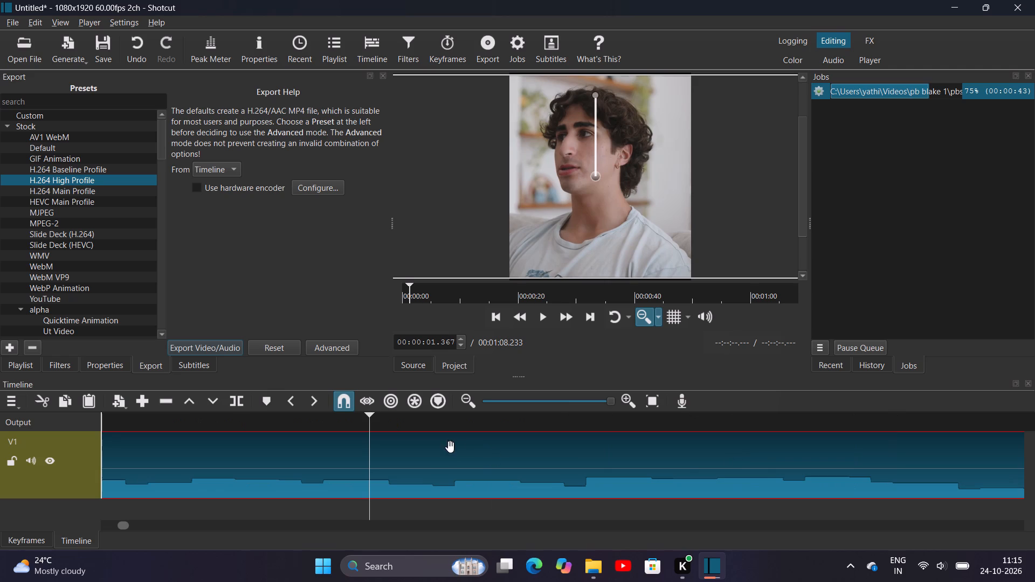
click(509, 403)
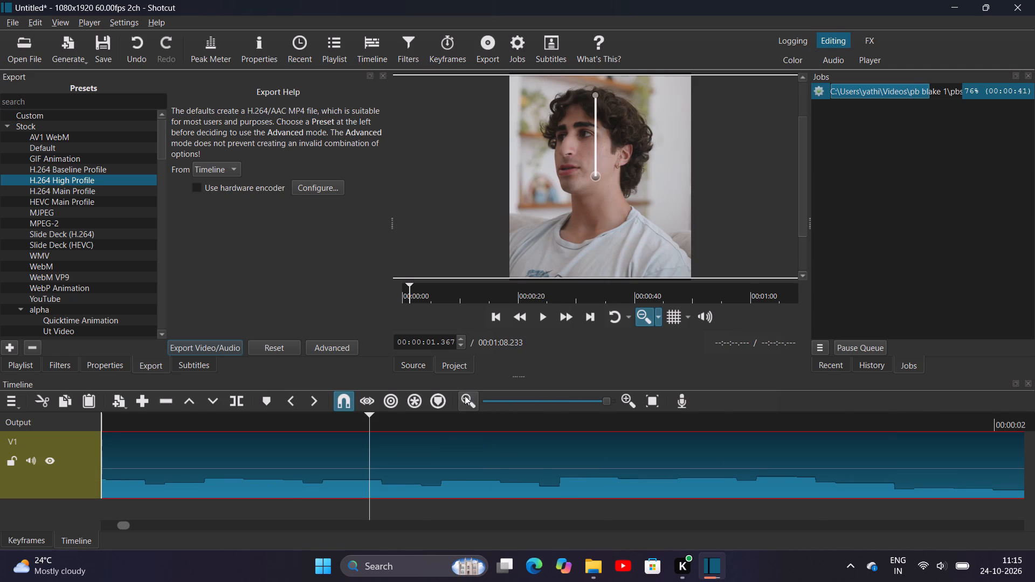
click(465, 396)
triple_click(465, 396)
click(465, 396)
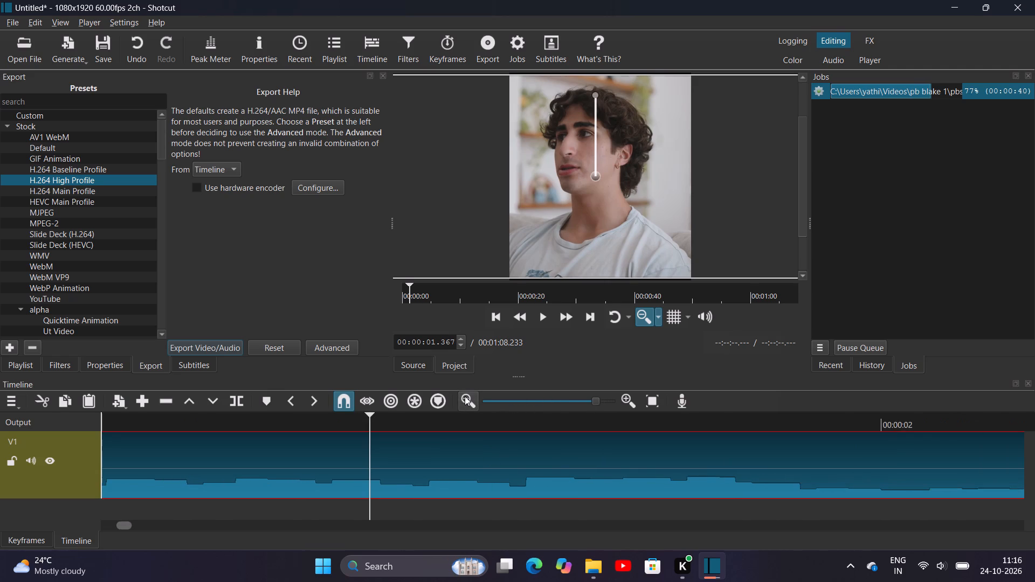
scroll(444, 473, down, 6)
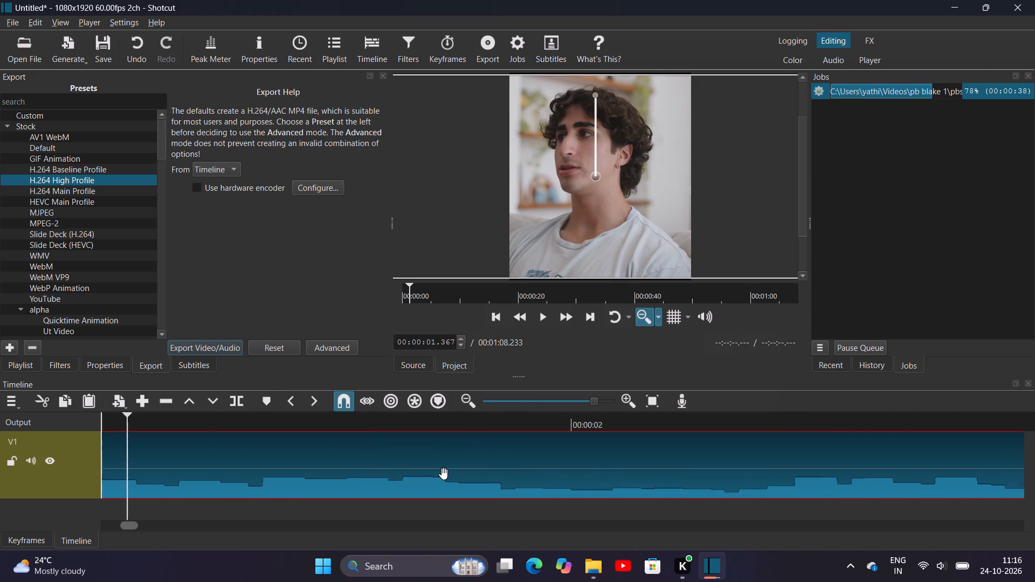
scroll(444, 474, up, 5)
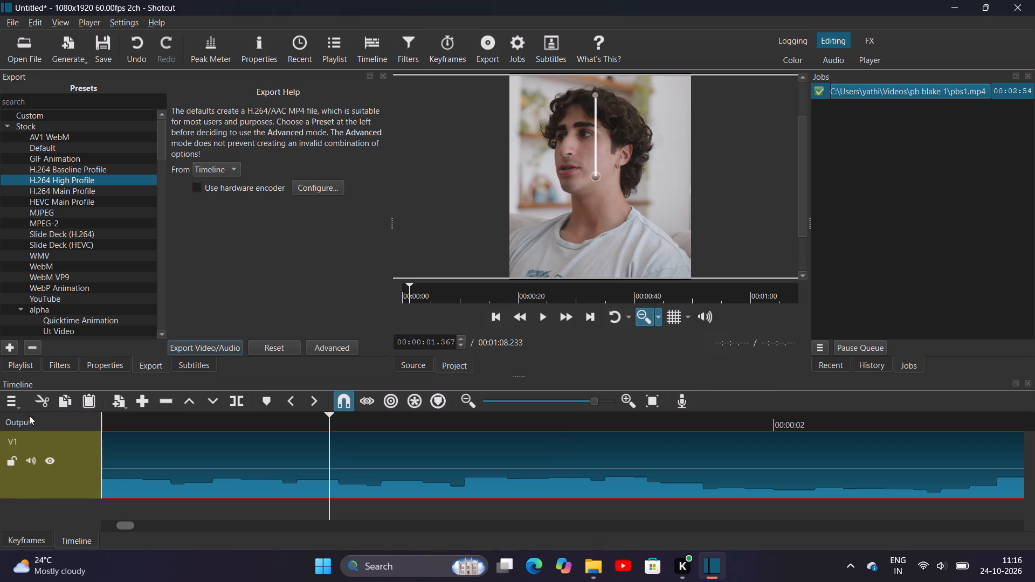
Add an audio track to the timeline below video track V1.
click(17, 408)
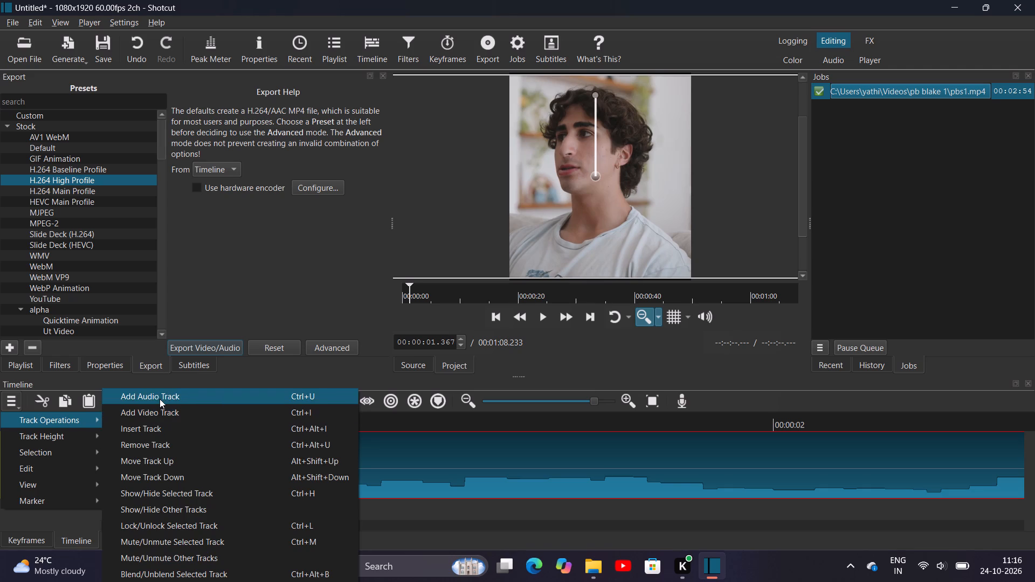
click(160, 398)
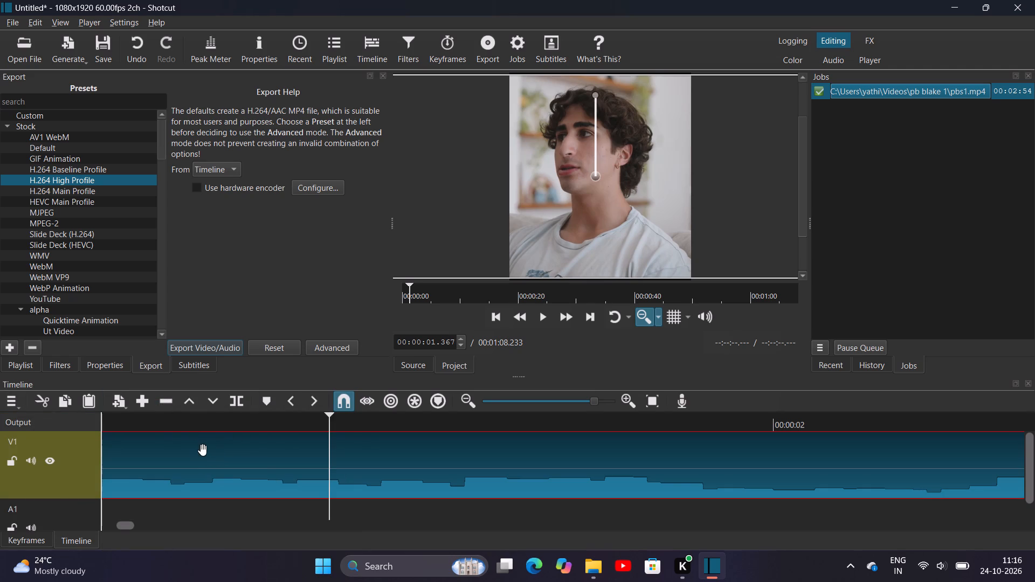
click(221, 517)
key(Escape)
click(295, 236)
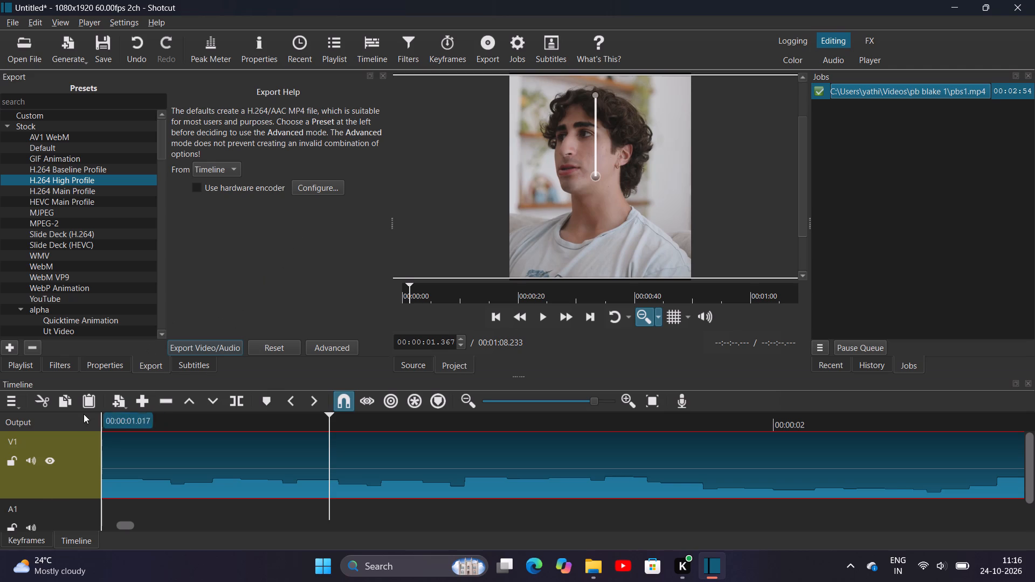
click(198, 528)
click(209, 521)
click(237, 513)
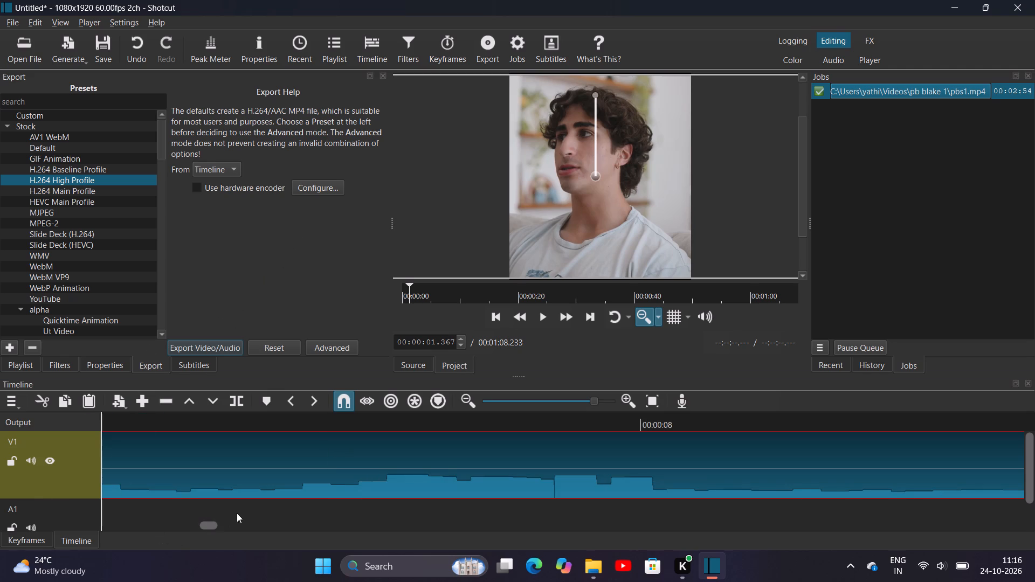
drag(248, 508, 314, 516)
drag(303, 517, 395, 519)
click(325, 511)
Open the name of the new audio track for editing.
click(56, 515)
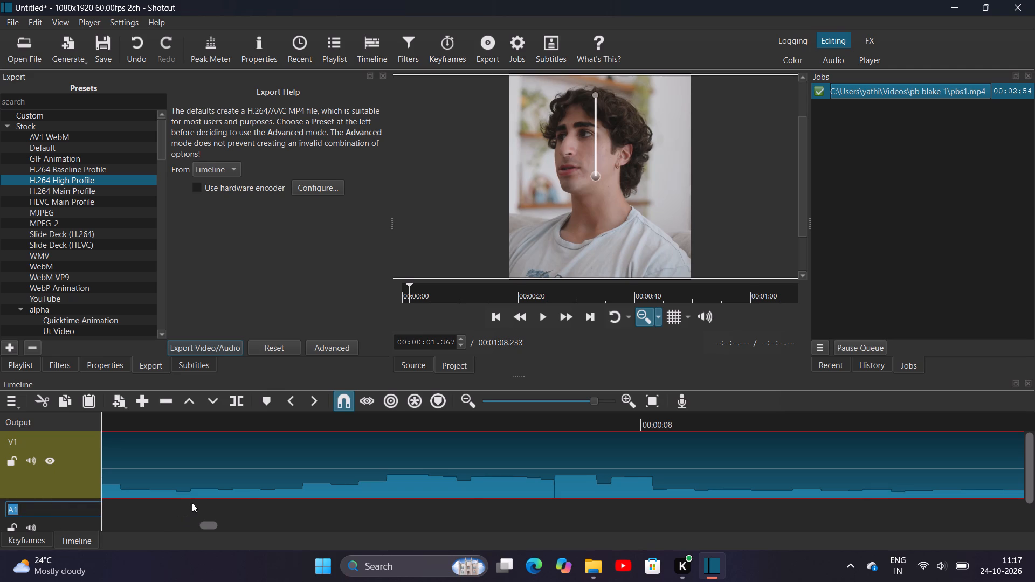
scroll(194, 501, down, 2)
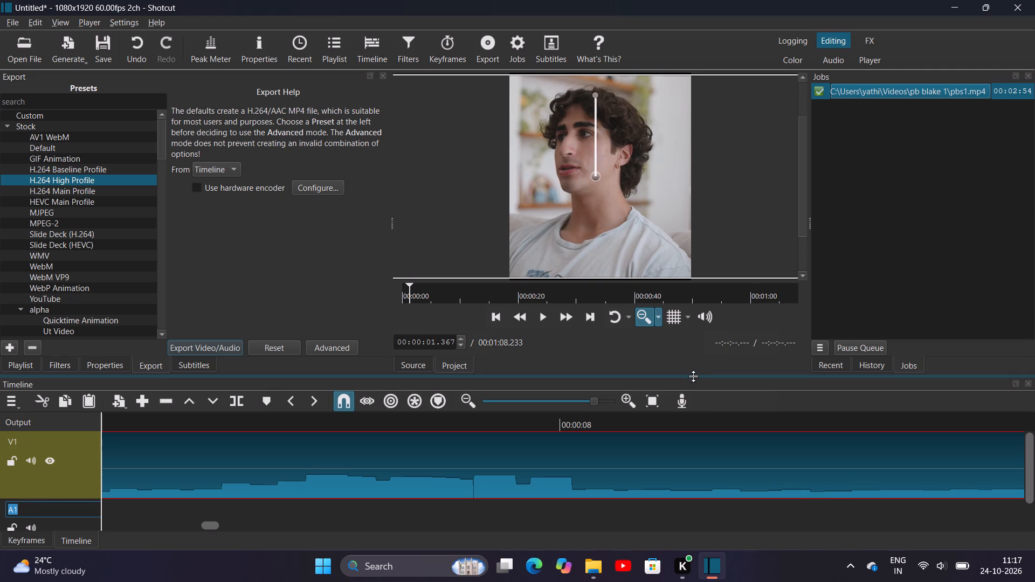
Enlarge the timeline area upward to make more room for the new audio track.
drag(693, 377, 680, 348)
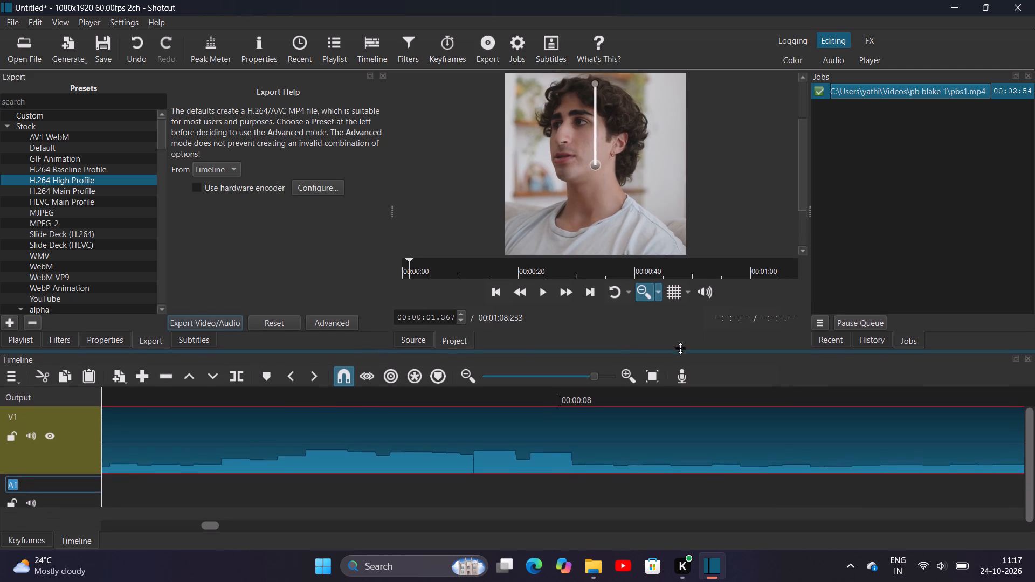
drag(680, 348, 680, 338)
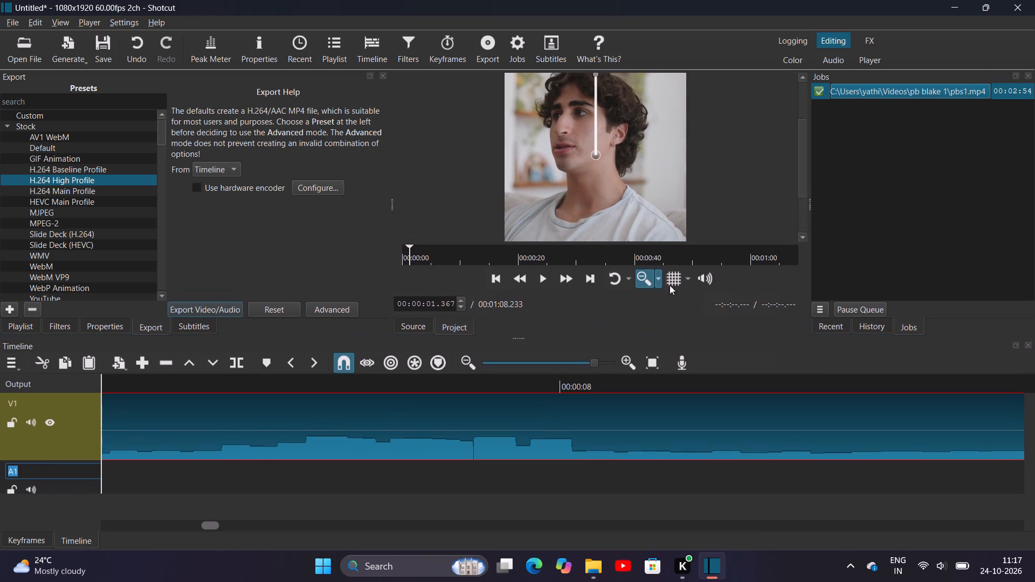
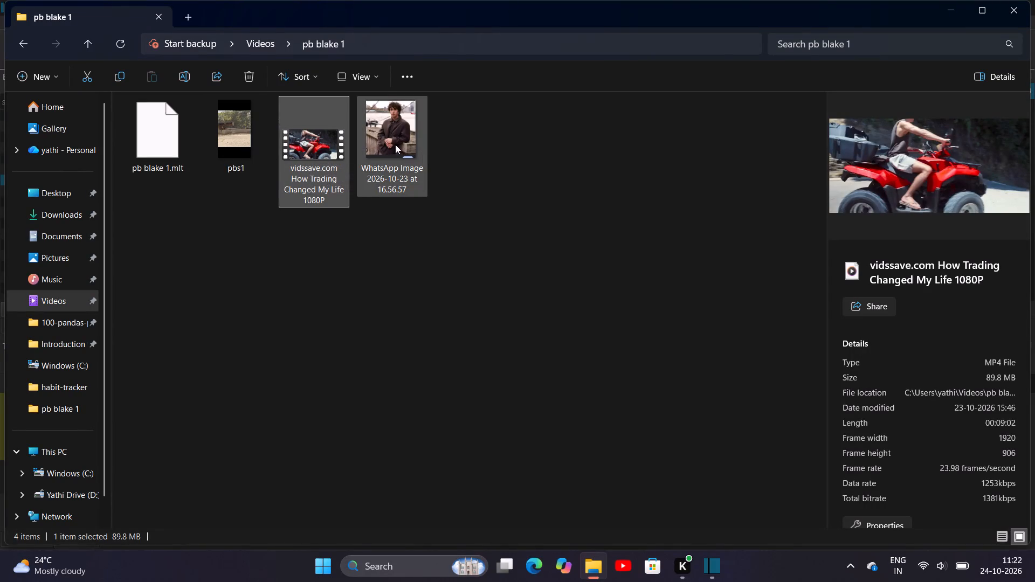
Play the exported pbs1 video from the pb blake 1 folder in Media Player to review it.
double_click(238, 127)
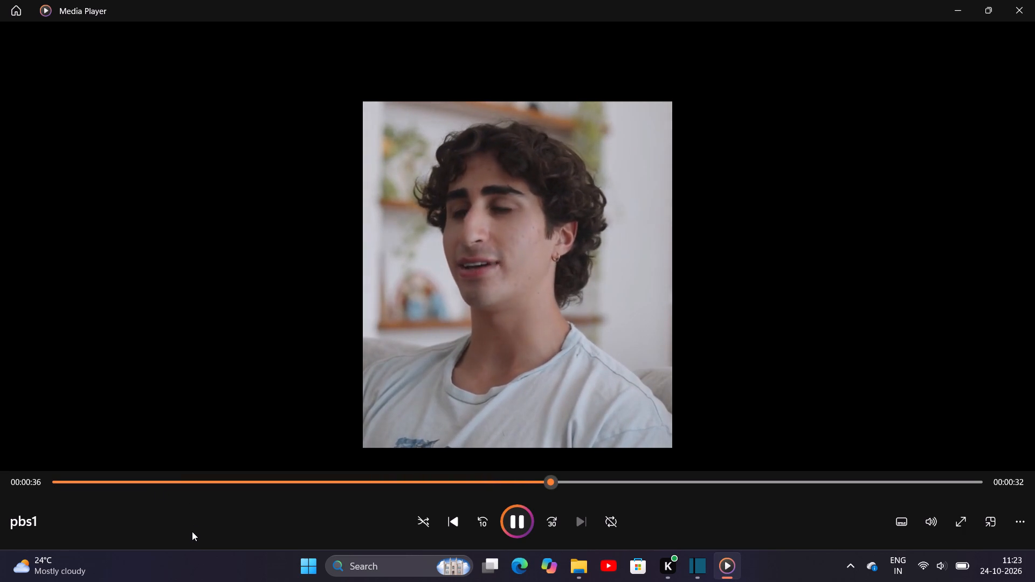
key(space)
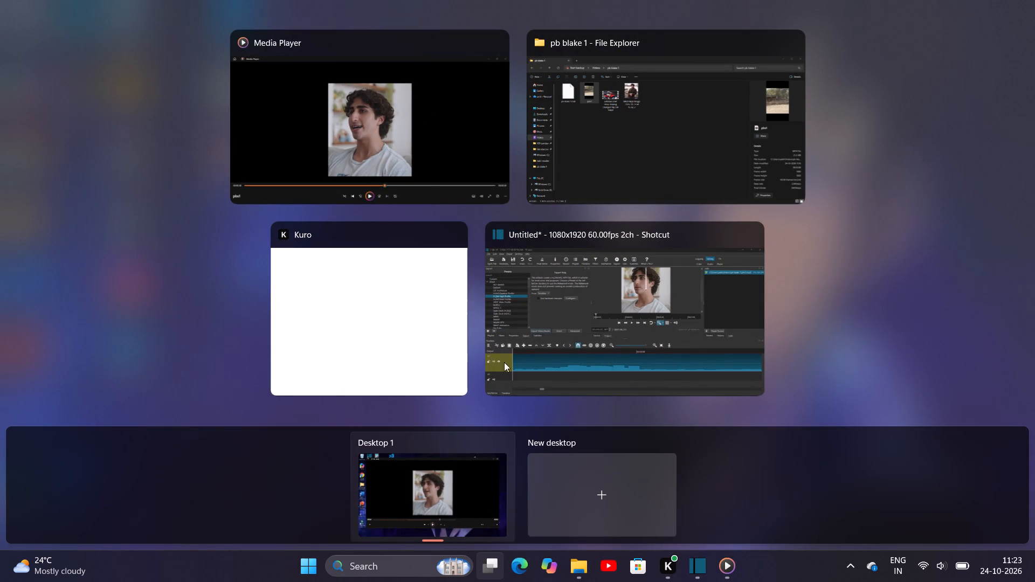
click(424, 158)
key(space)
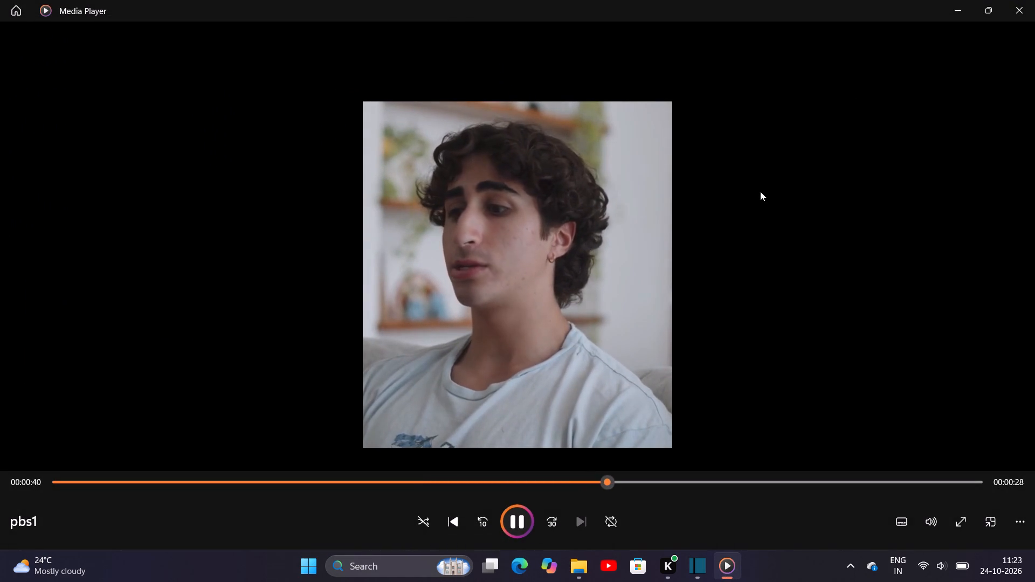
key(Escape)
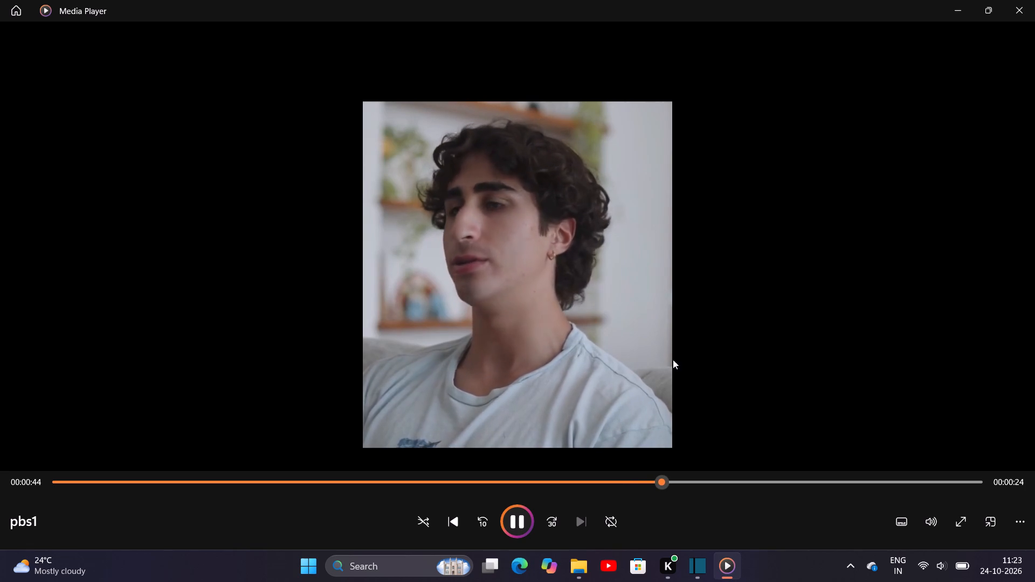
click(611, 359)
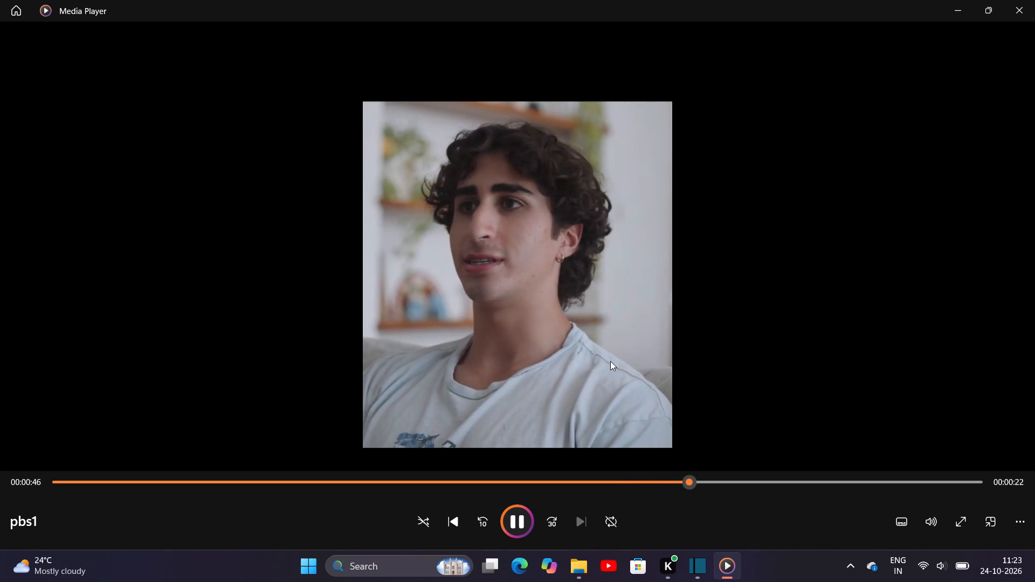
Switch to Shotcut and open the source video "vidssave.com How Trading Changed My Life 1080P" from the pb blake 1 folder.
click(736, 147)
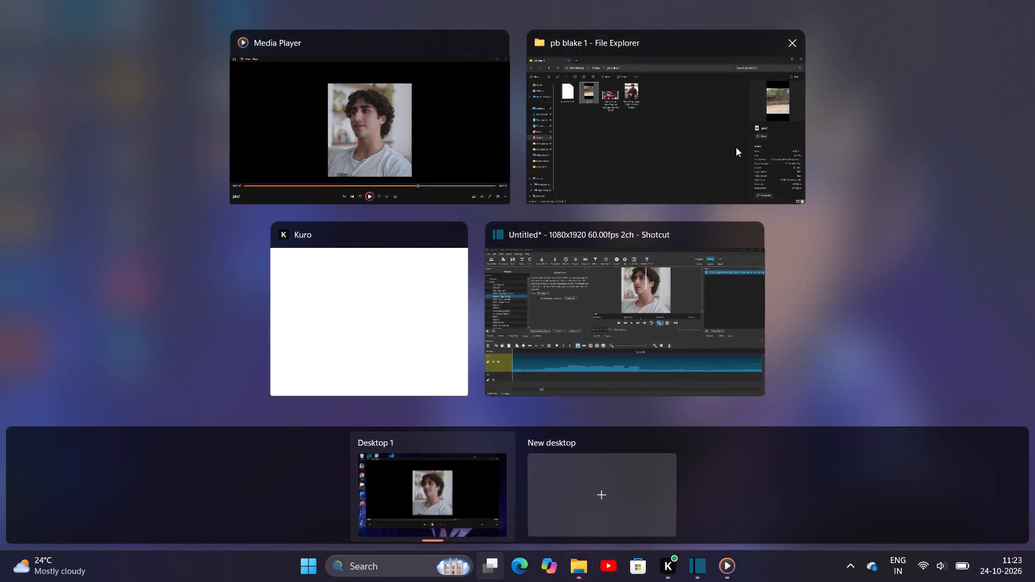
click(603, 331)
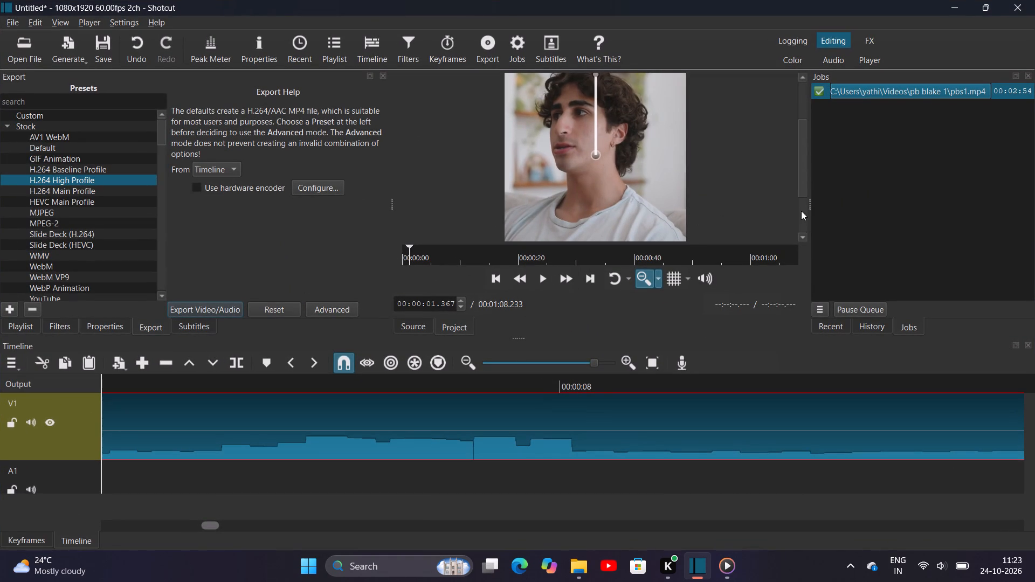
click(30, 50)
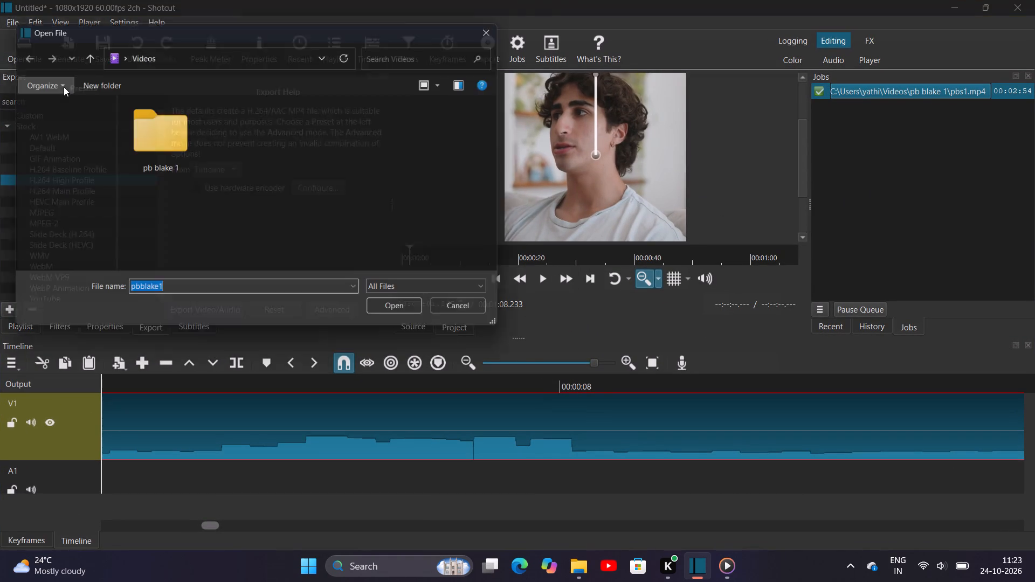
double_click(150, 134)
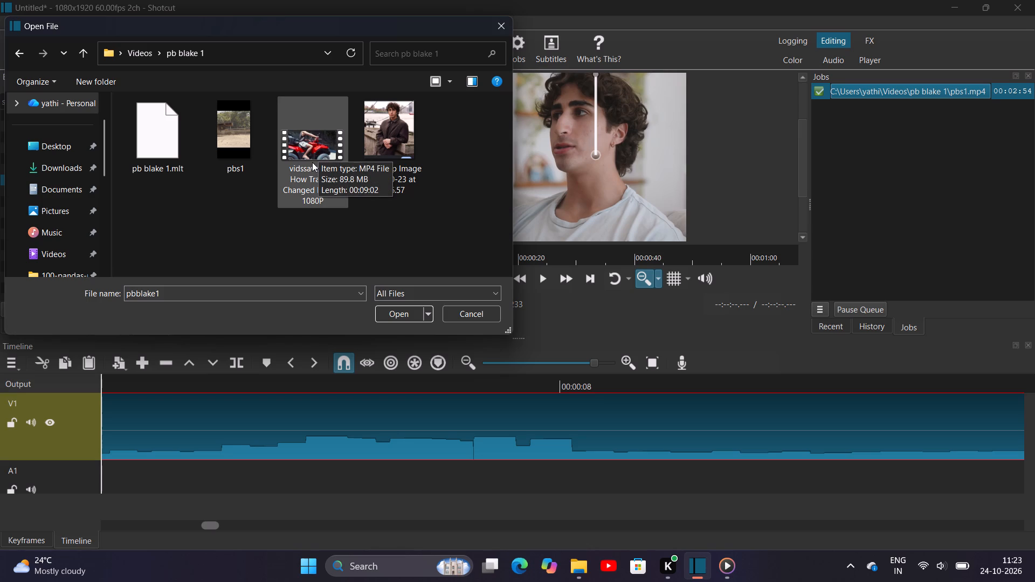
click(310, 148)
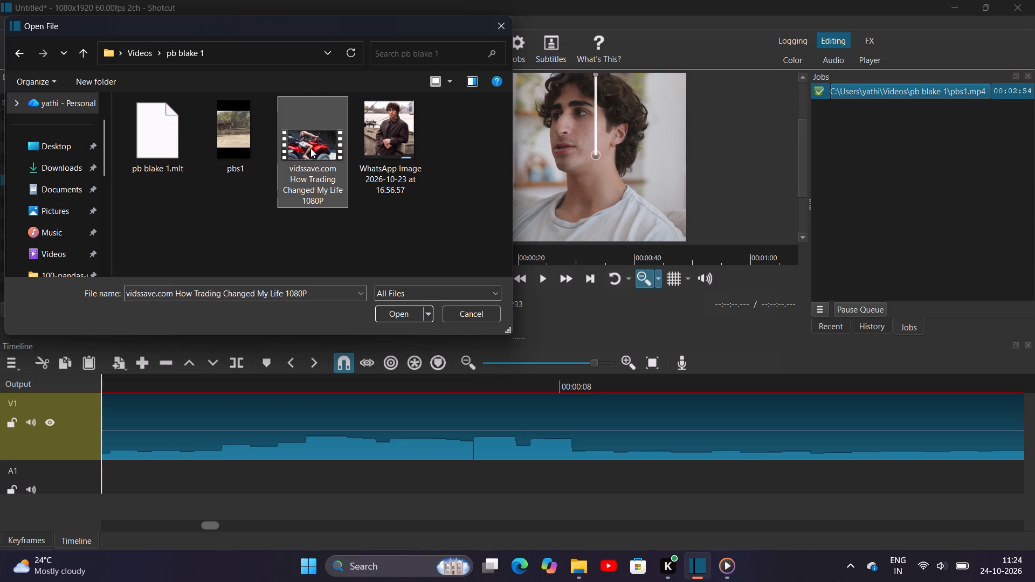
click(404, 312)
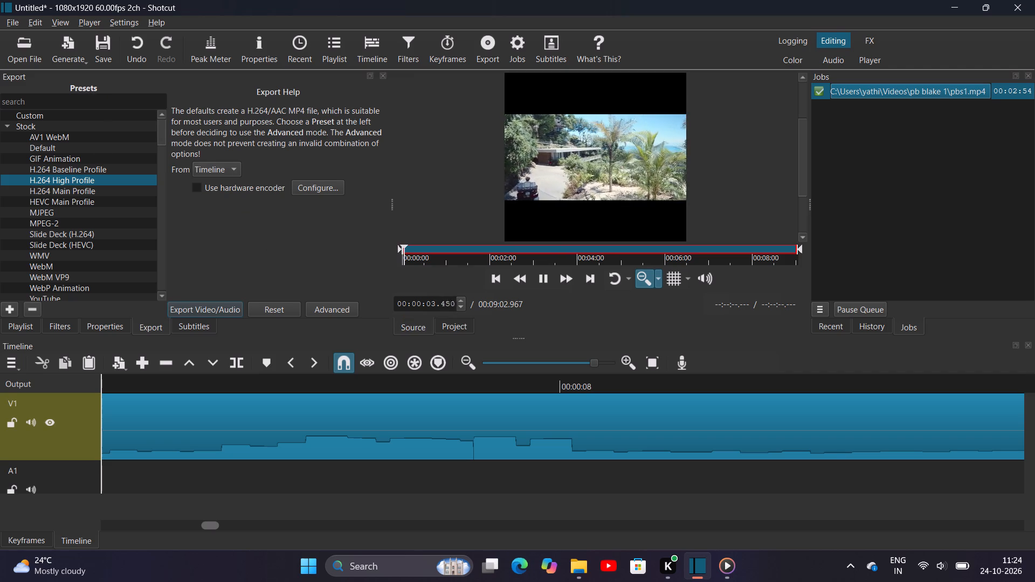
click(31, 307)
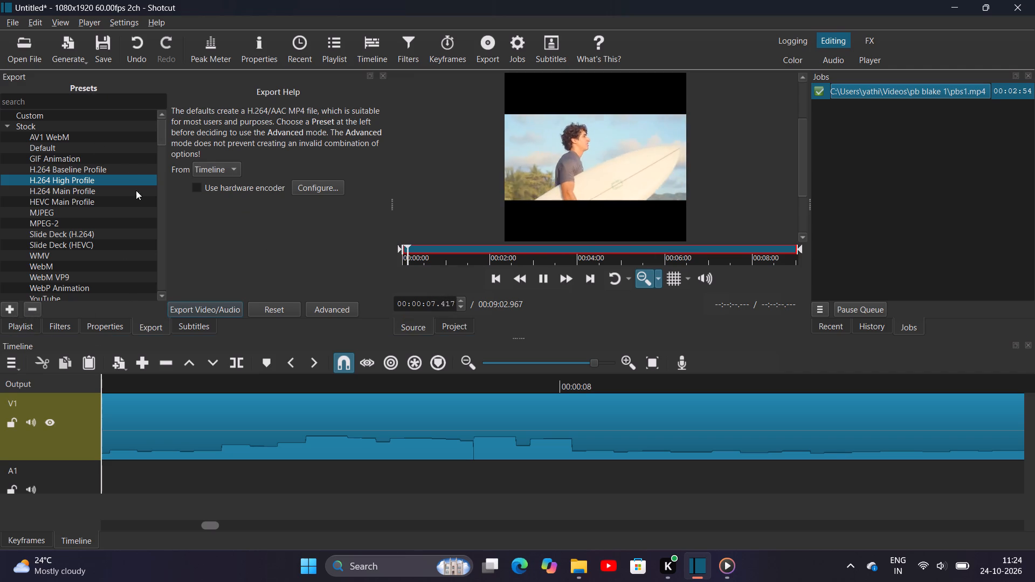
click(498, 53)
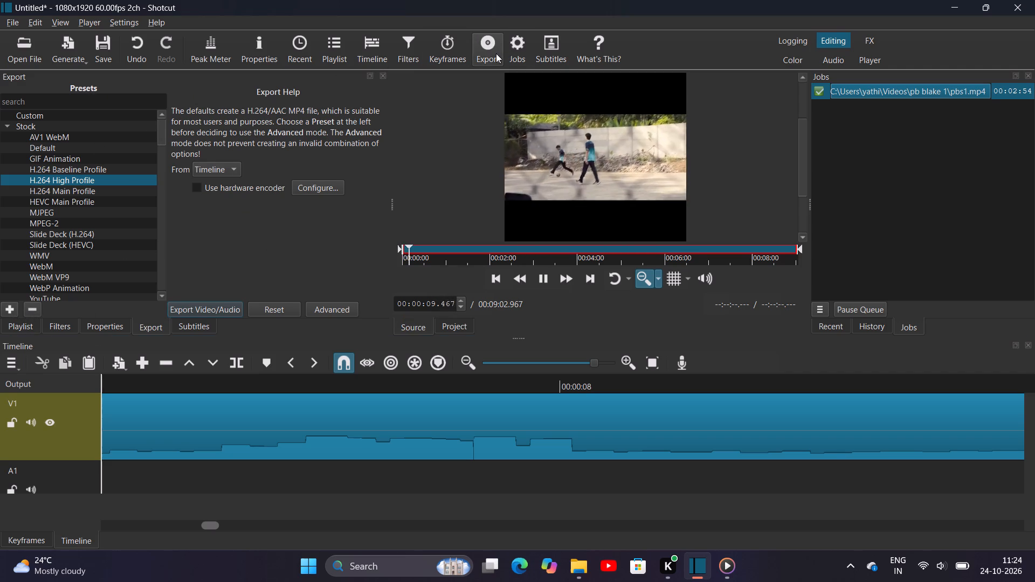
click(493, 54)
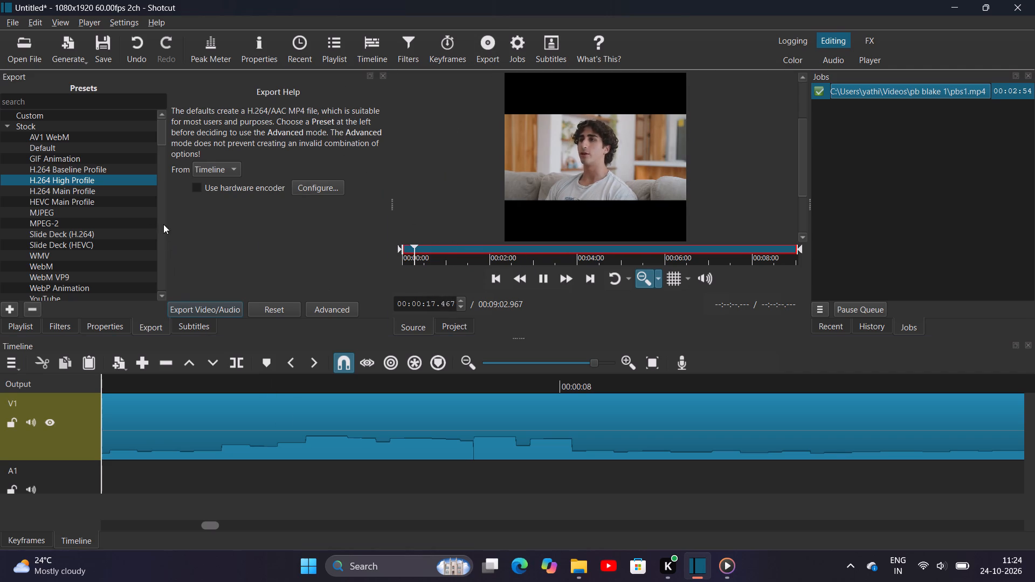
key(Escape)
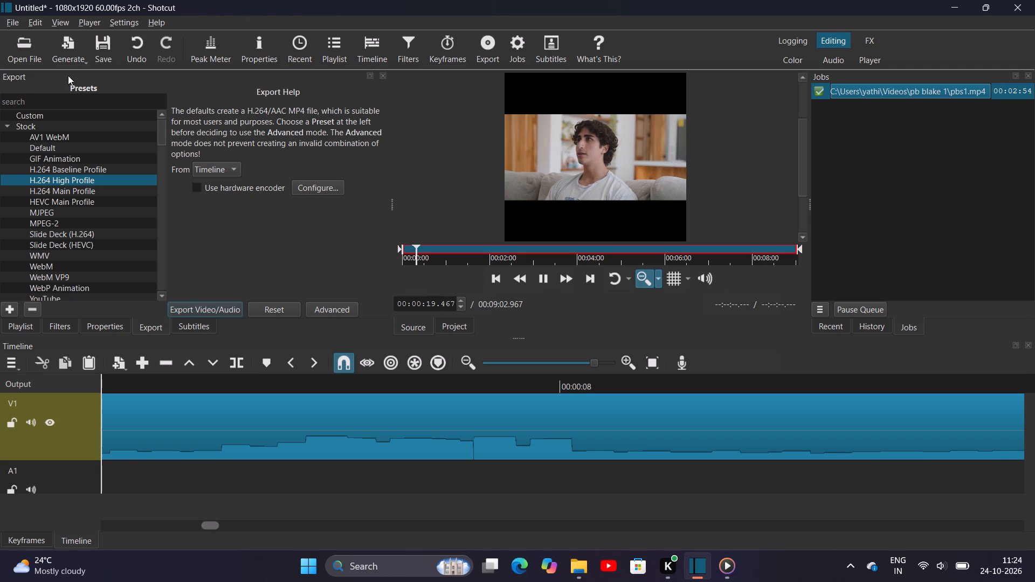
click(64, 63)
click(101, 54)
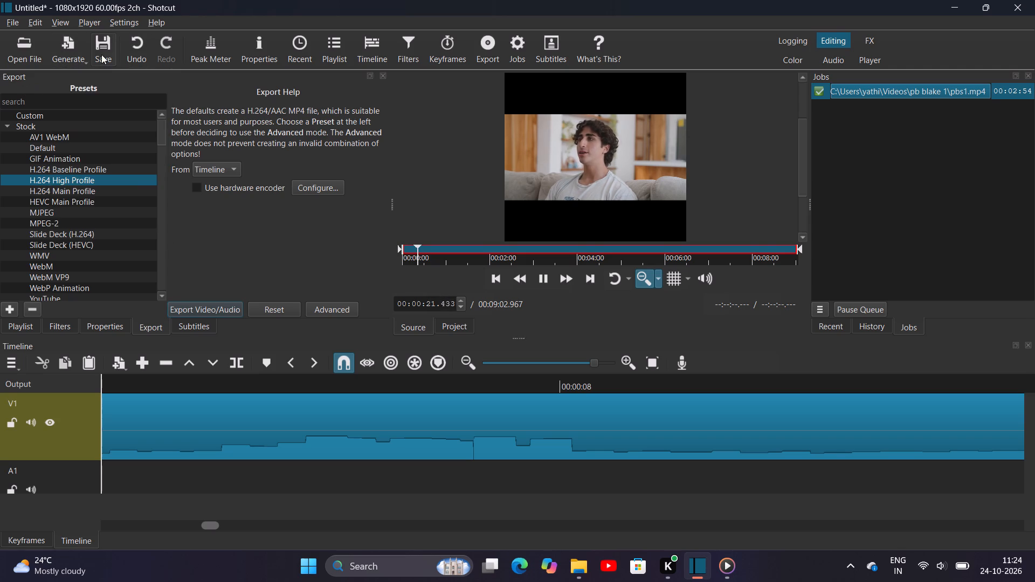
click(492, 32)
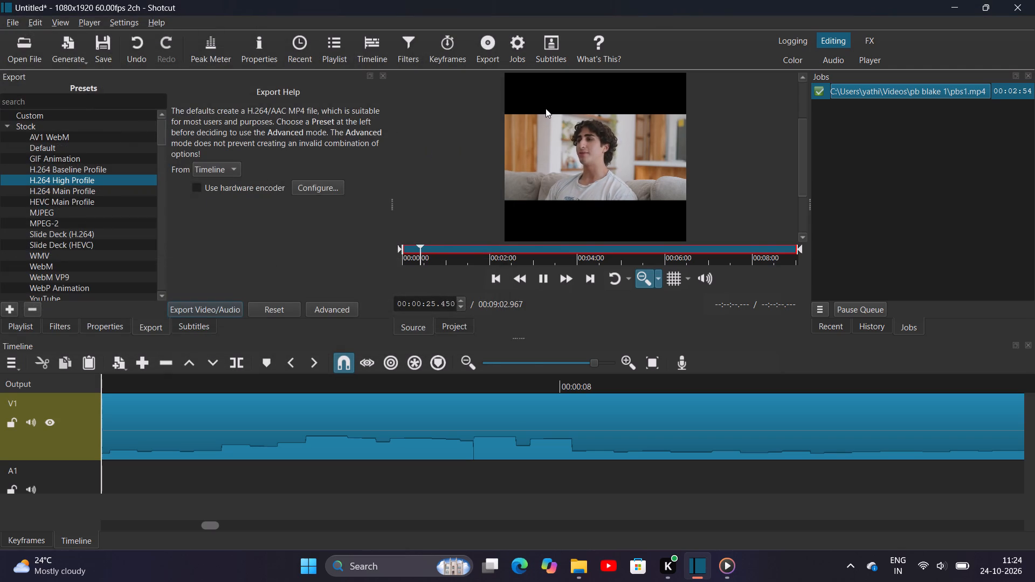
Close Shotcut without saving the changes to the untitled project.
click(1024, 0)
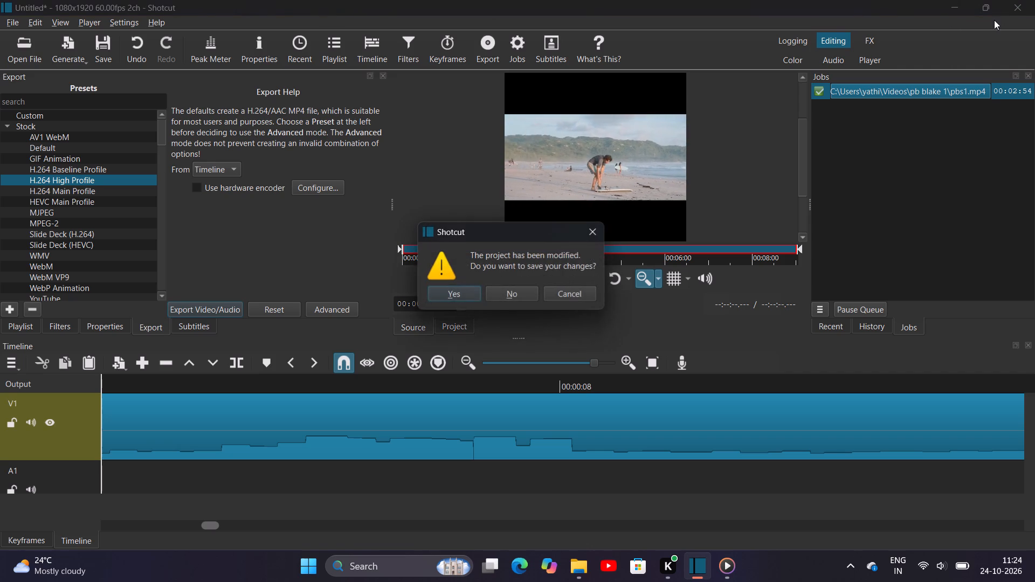
click(505, 292)
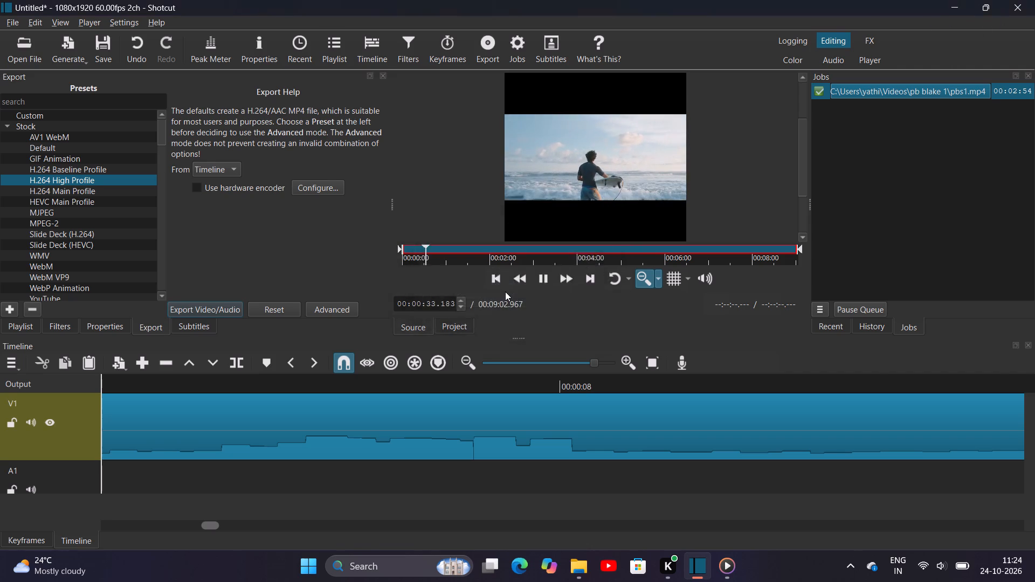
Open the Windows Start screen.
click(313, 567)
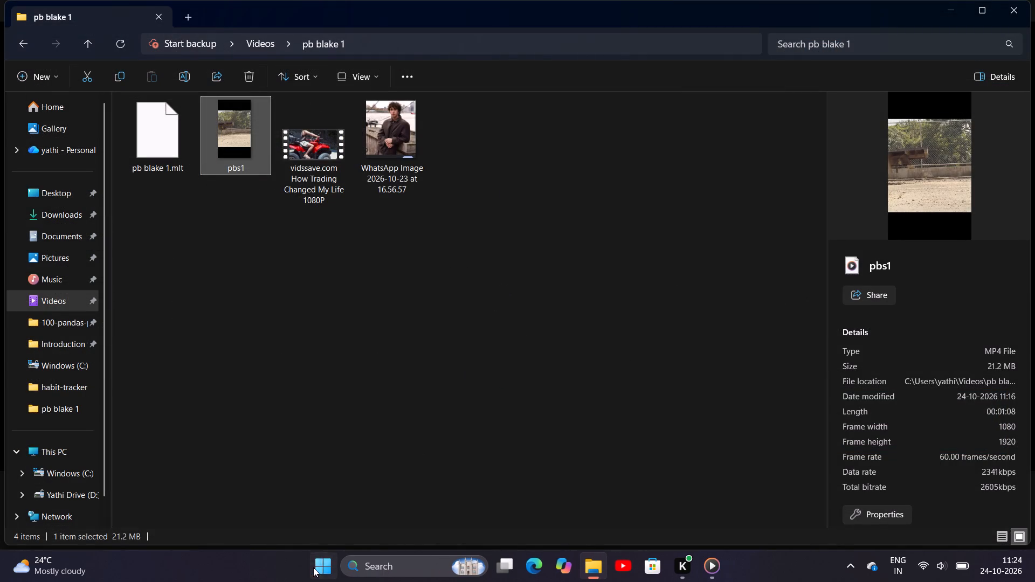
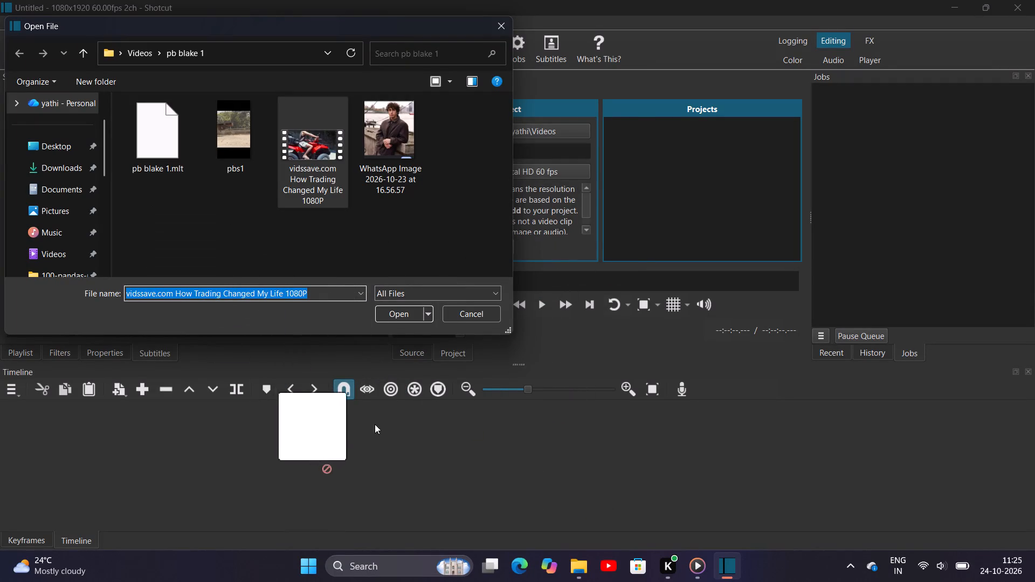
Open the source video "vidssave.com How Trading Changed My Life 1080P" in Shotcut and pause its playback.
click(398, 315)
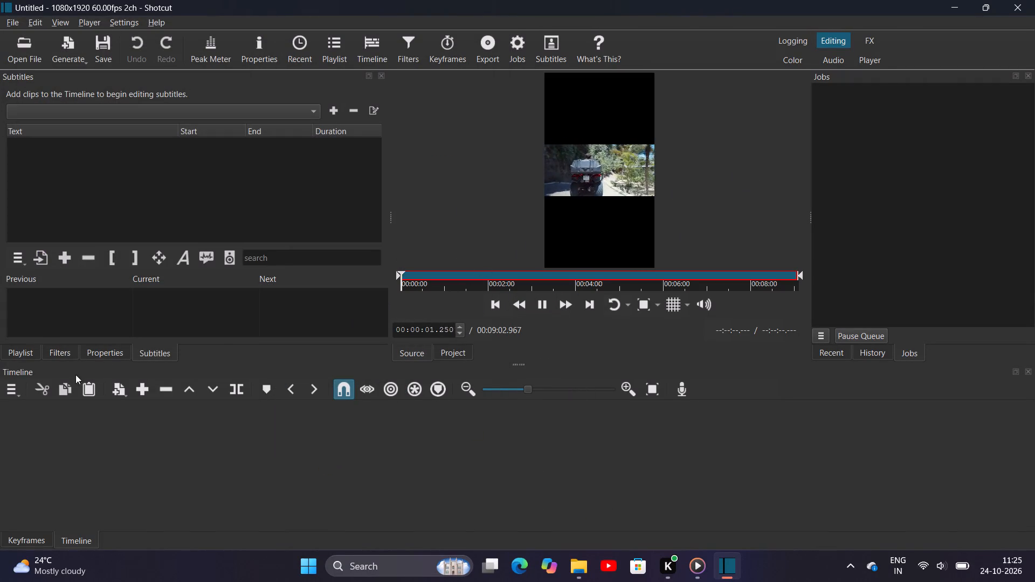
key(space)
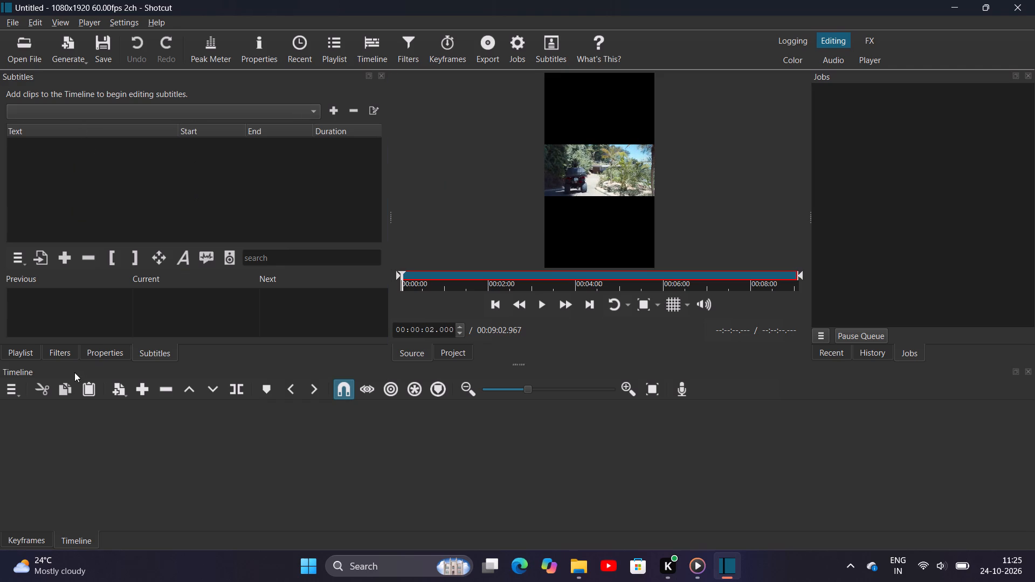
Place the opened source video at the start of a new V1 track and briefly preview it.
click(23, 351)
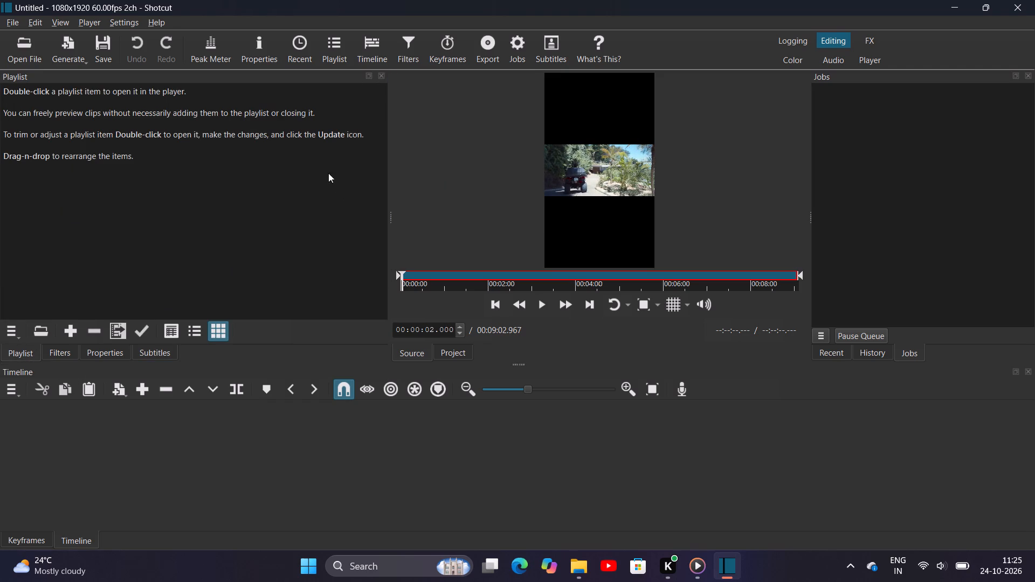
click(8, 386)
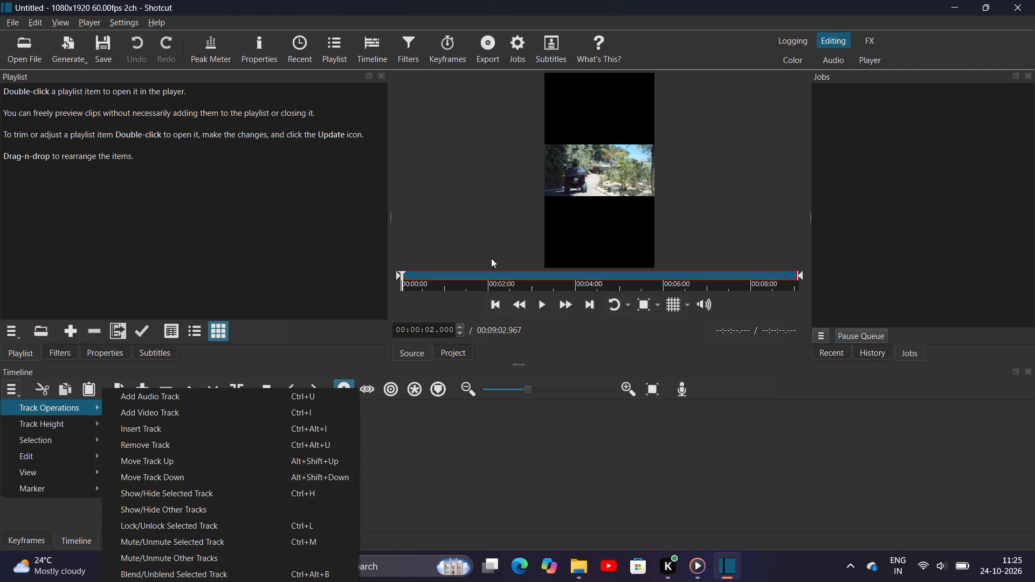
drag(601, 181, 234, 417)
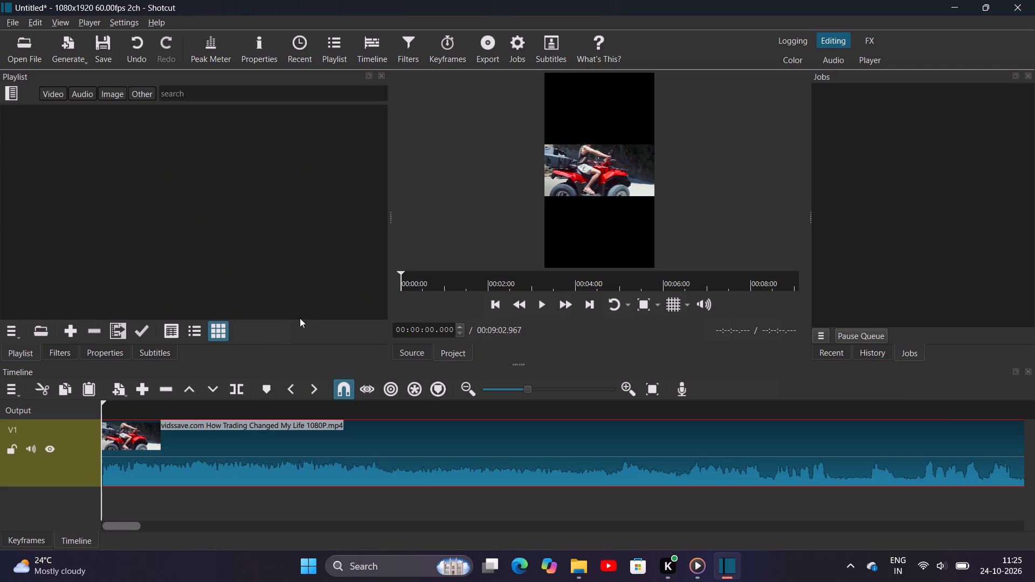
key(space)
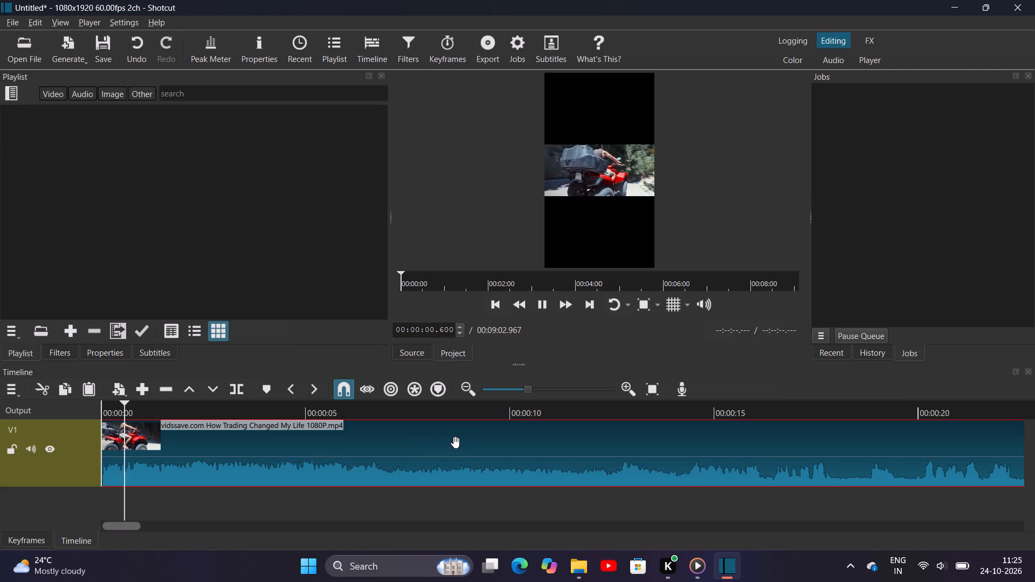
key(space)
Switch to Media Player and replay the last few seconds of pbs1 to check where it ends.
click(638, 147)
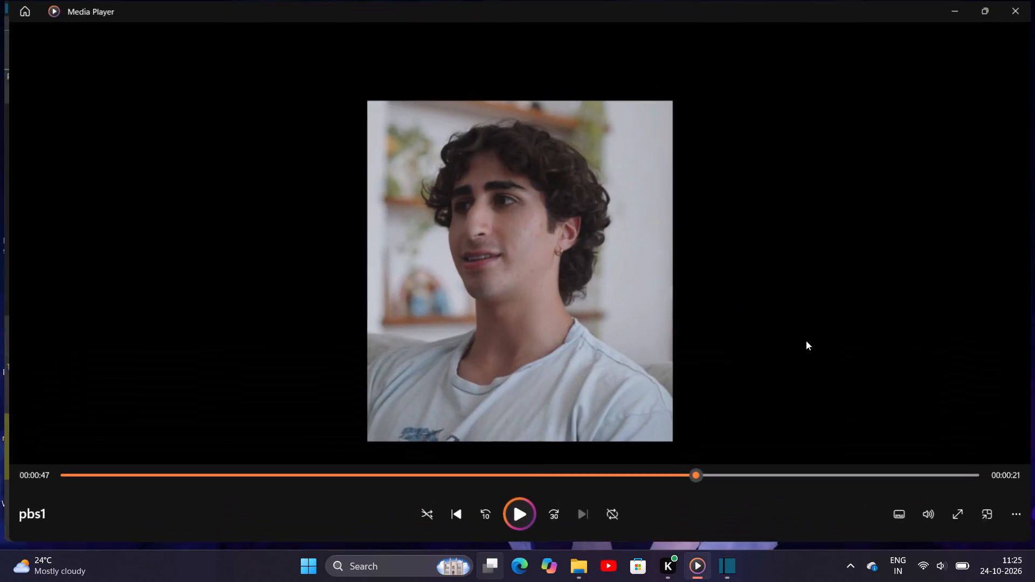
click(976, 477)
key(space)
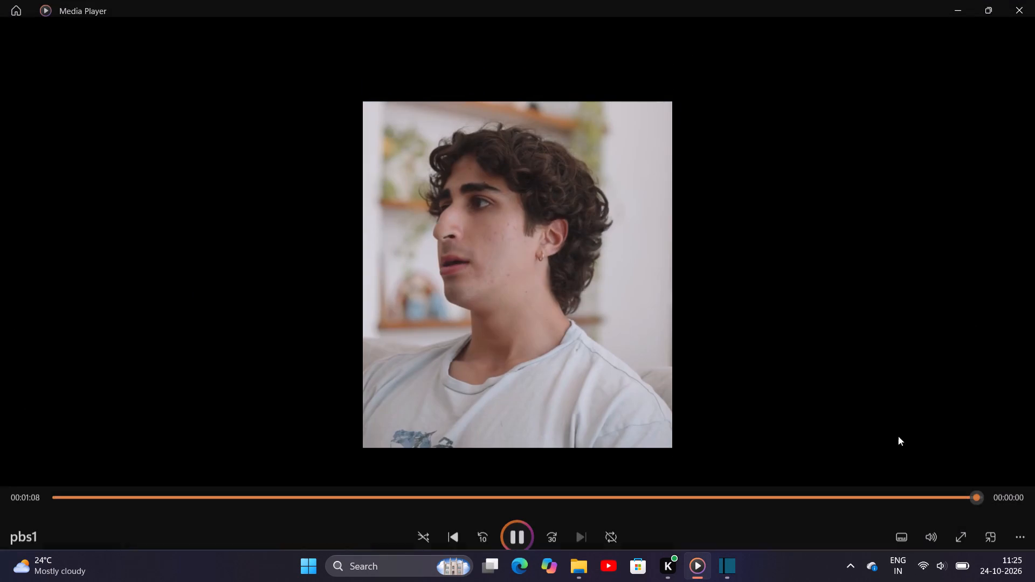
click(966, 477)
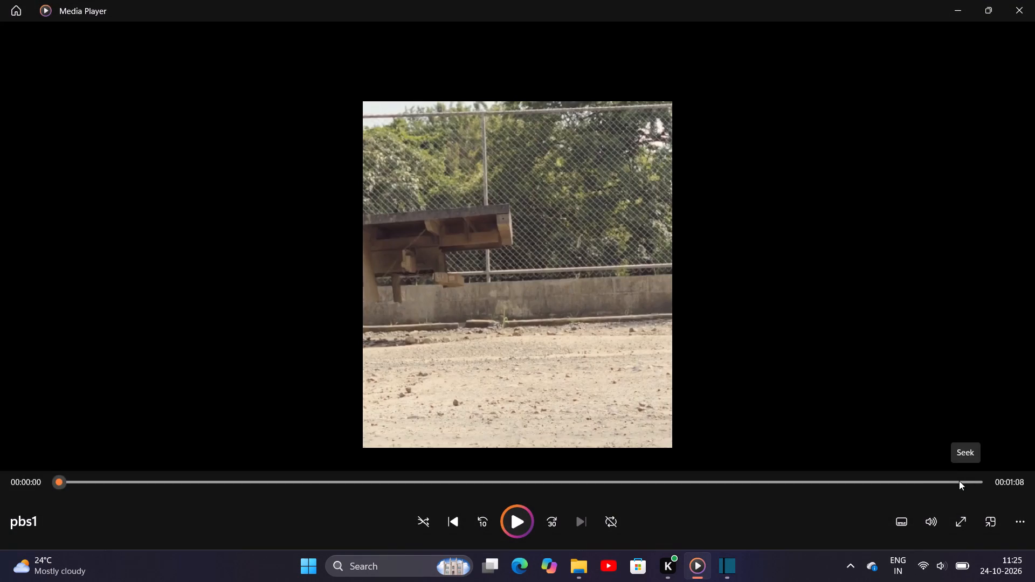
click(959, 481)
key(space)
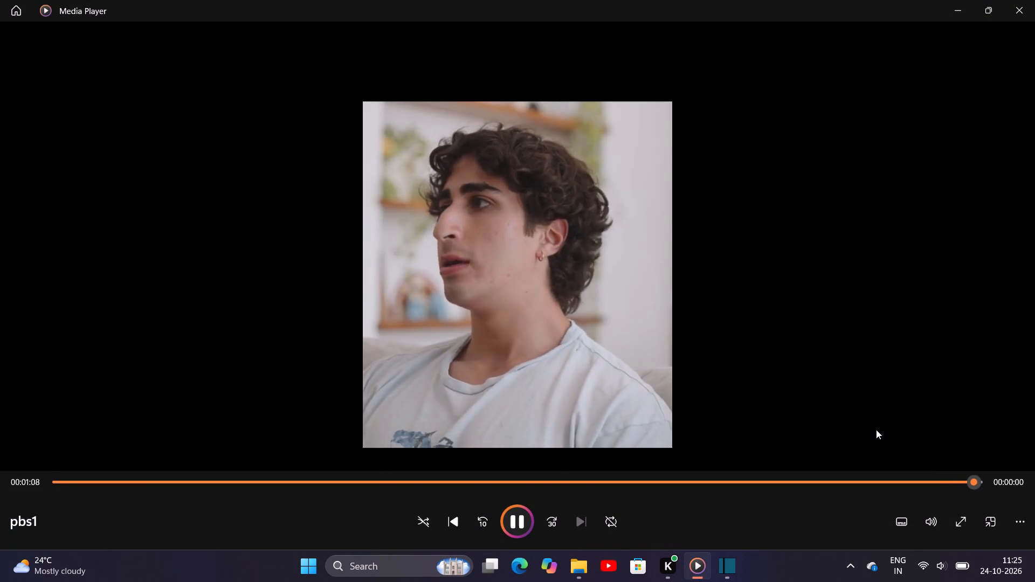
click(941, 481)
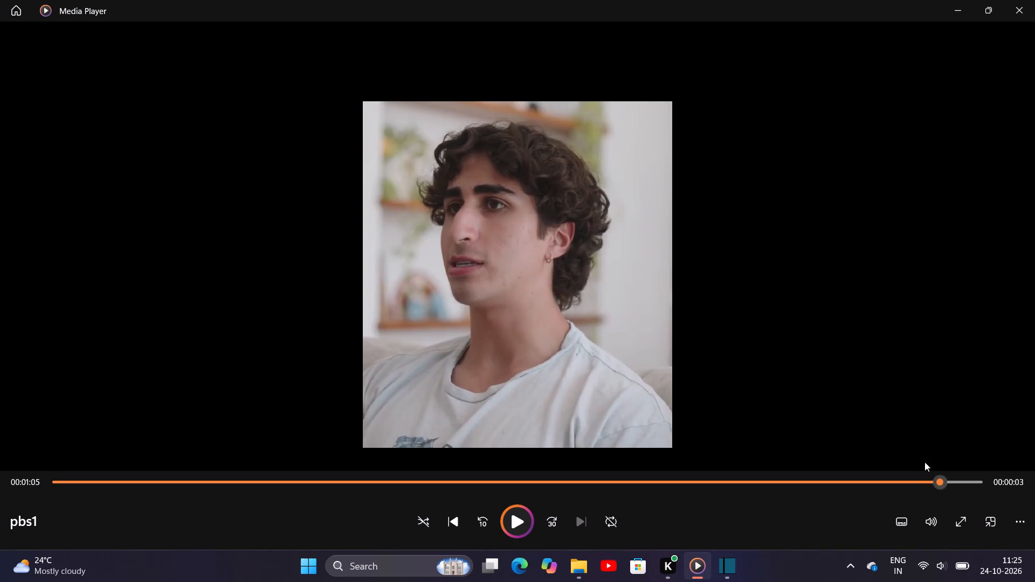
key(space)
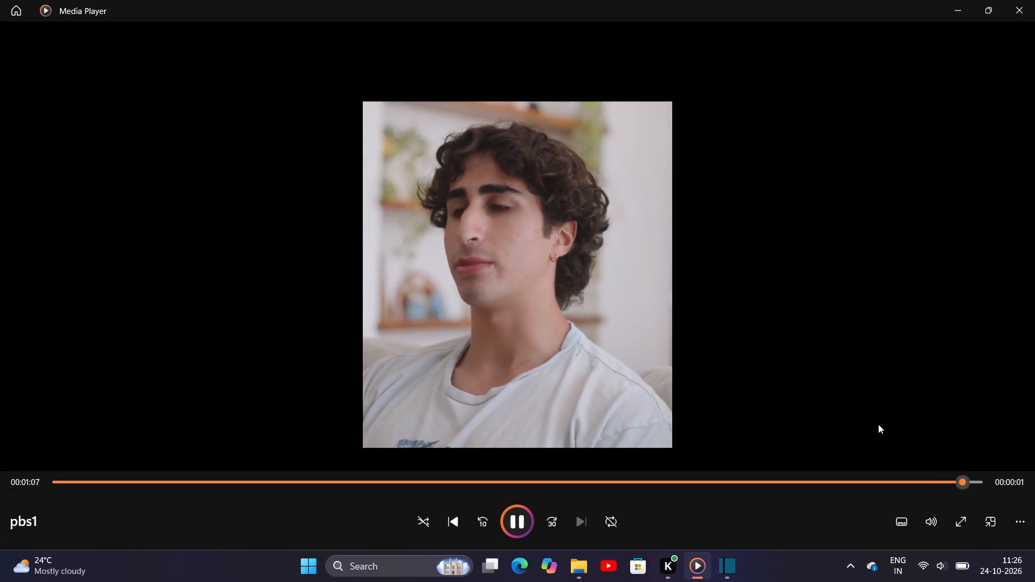
key(space)
Switch back to Shotcut and play the V1 clip between about 1:21 and 1:26 to find where the pbs1 section ends.
click(582, 134)
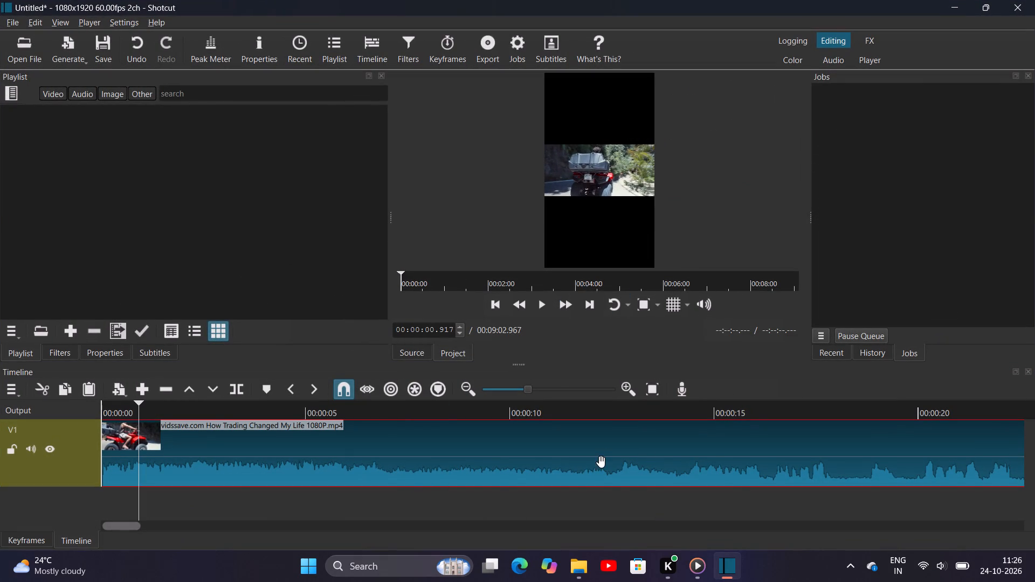
click(461, 278)
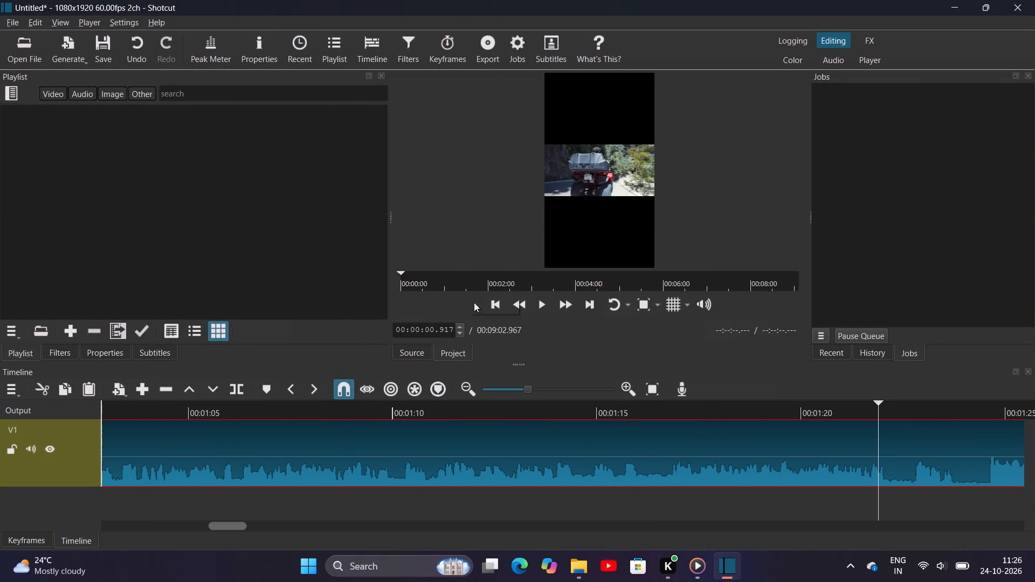
key(space)
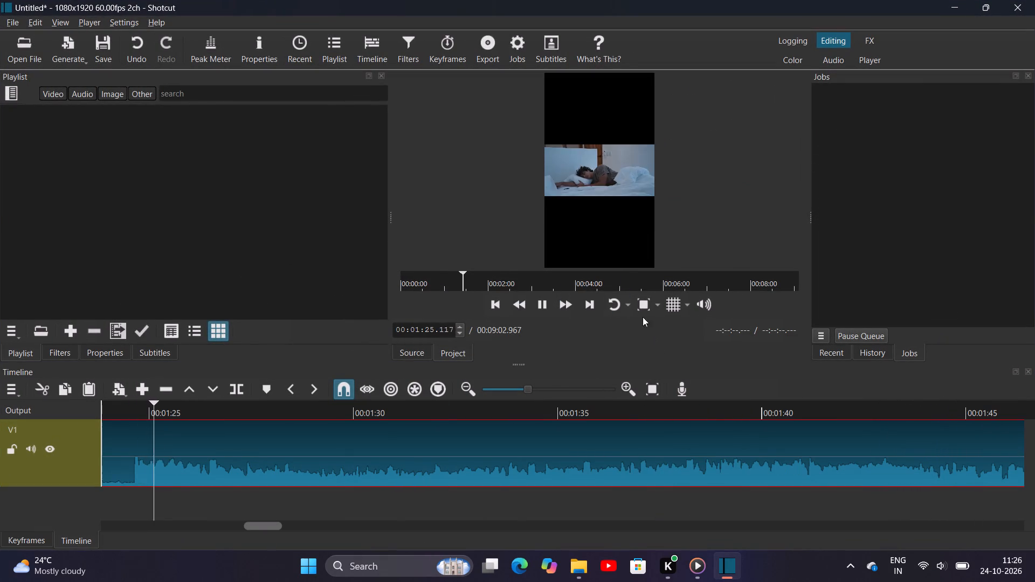
key(space)
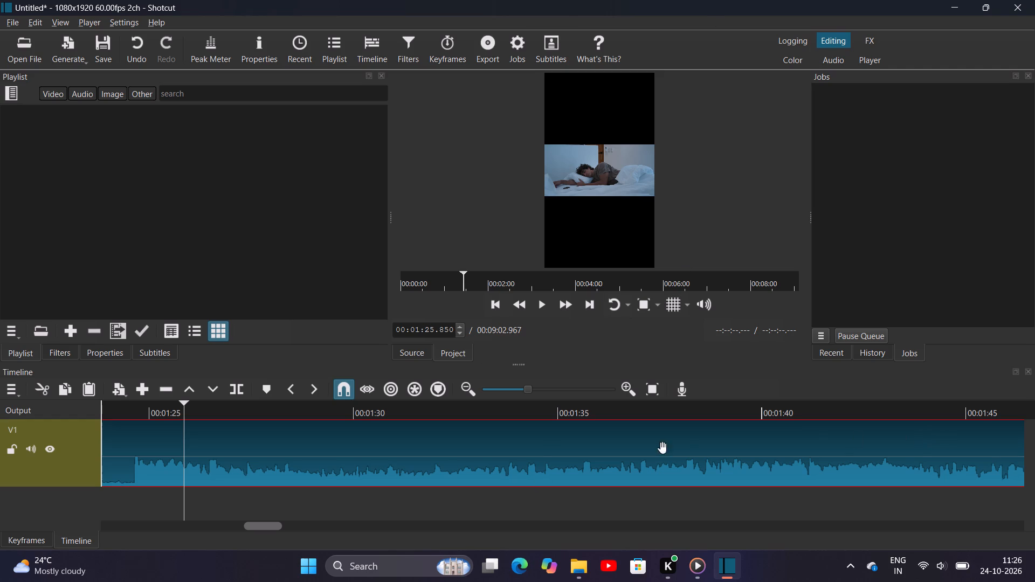
click(448, 281)
key(space)
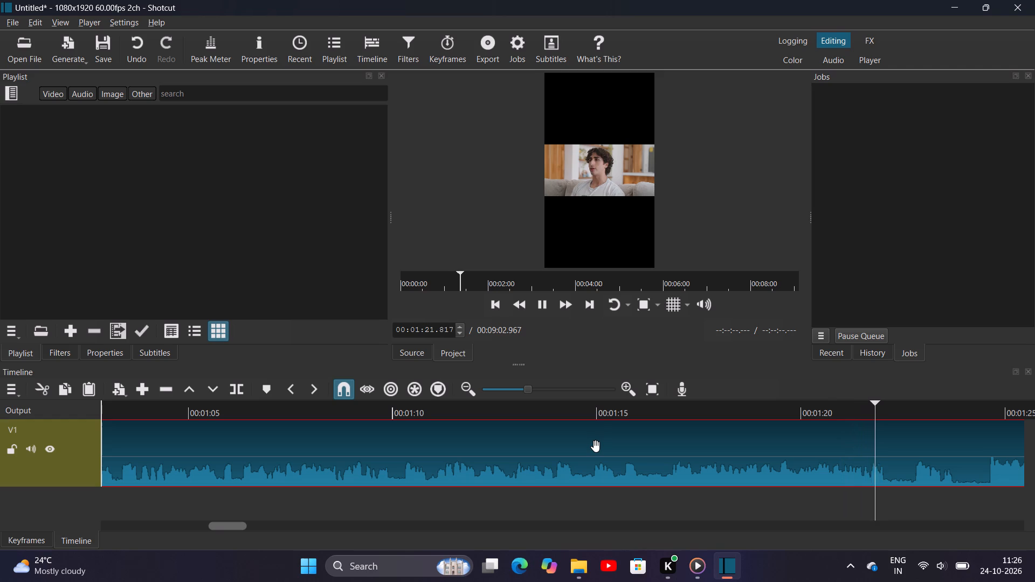
key(space)
key(space)
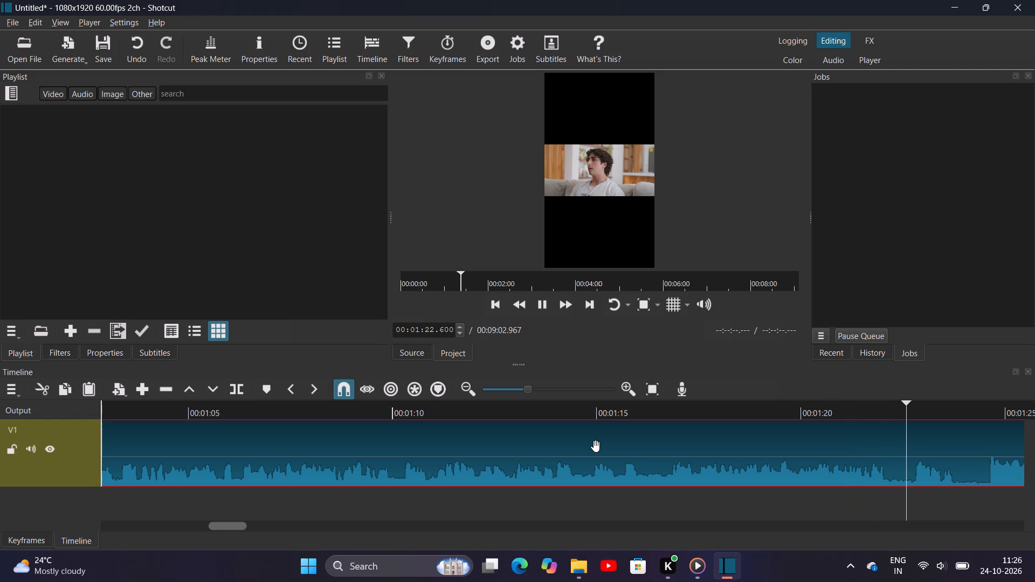
key(space)
key(space)
key(space)
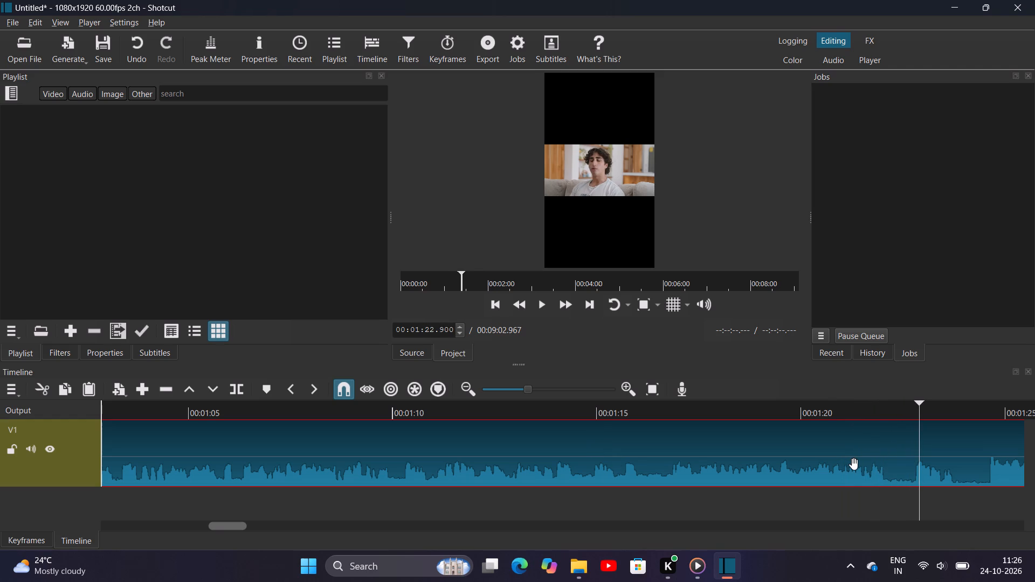
key(space)
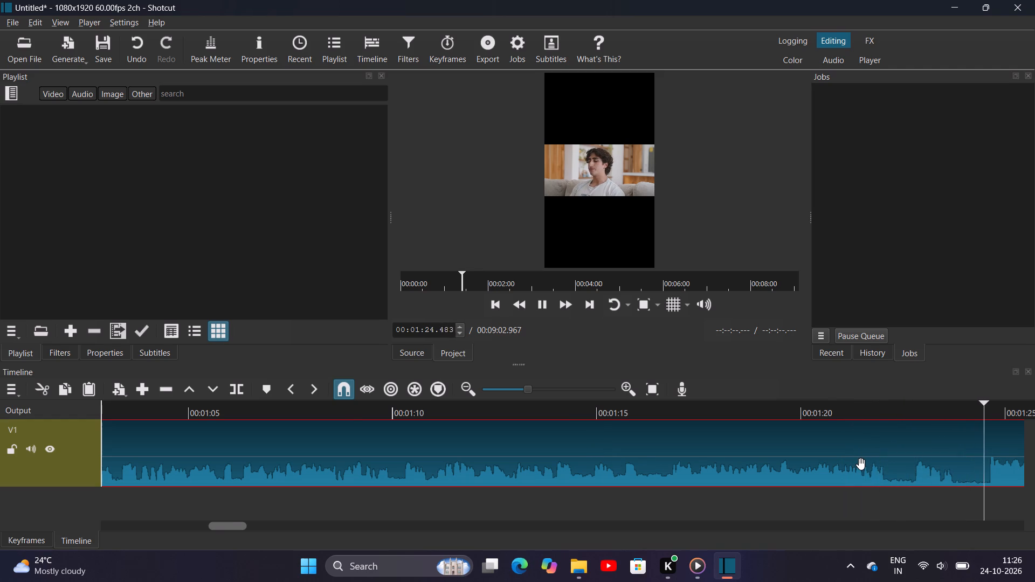
key(space)
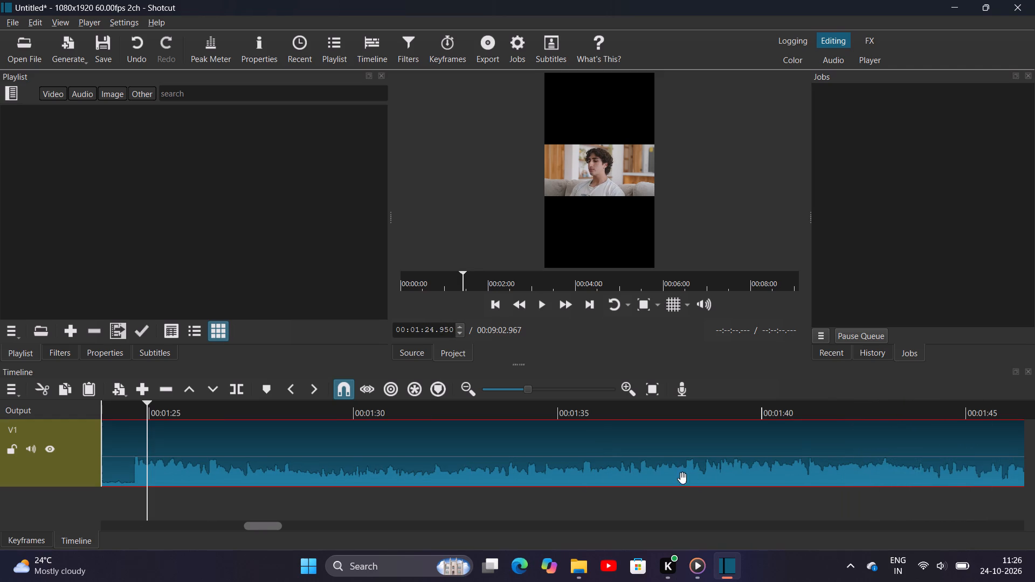
key(space)
key(space)
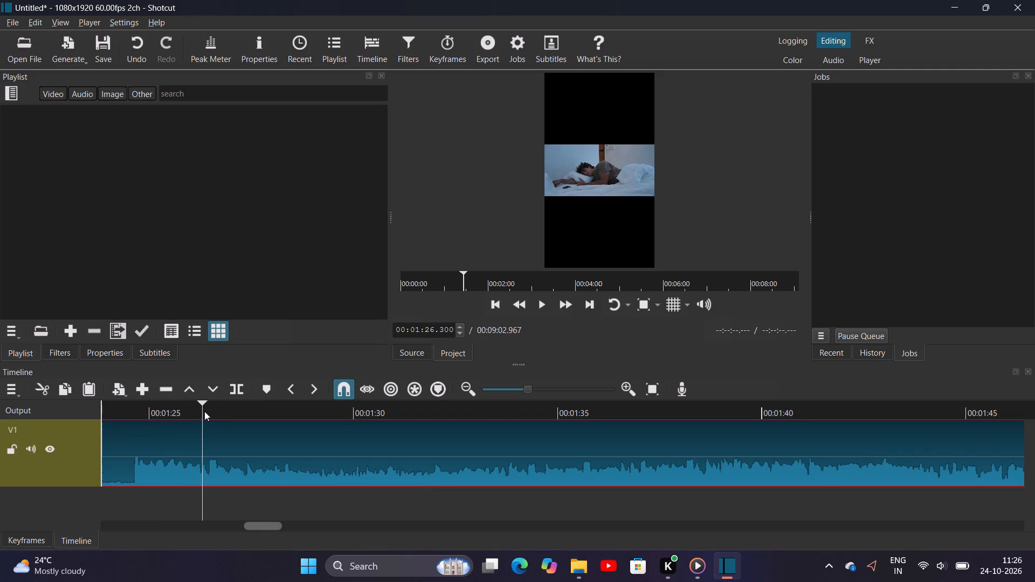
Split the V1 clip at 00:01:25.400, just after the shot of the man asleep in bed begins.
drag(201, 413, 150, 411)
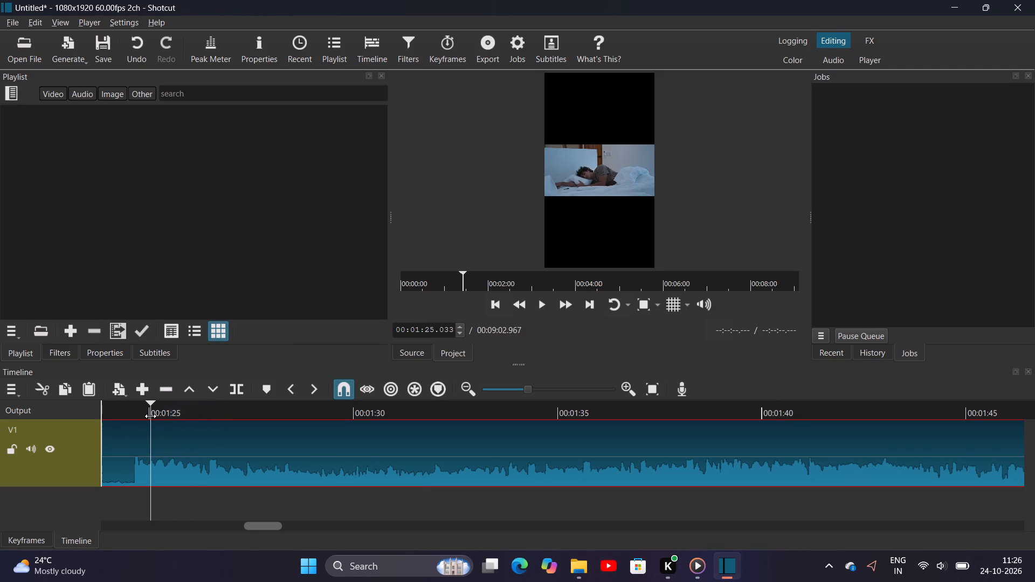
key(space)
key(space)
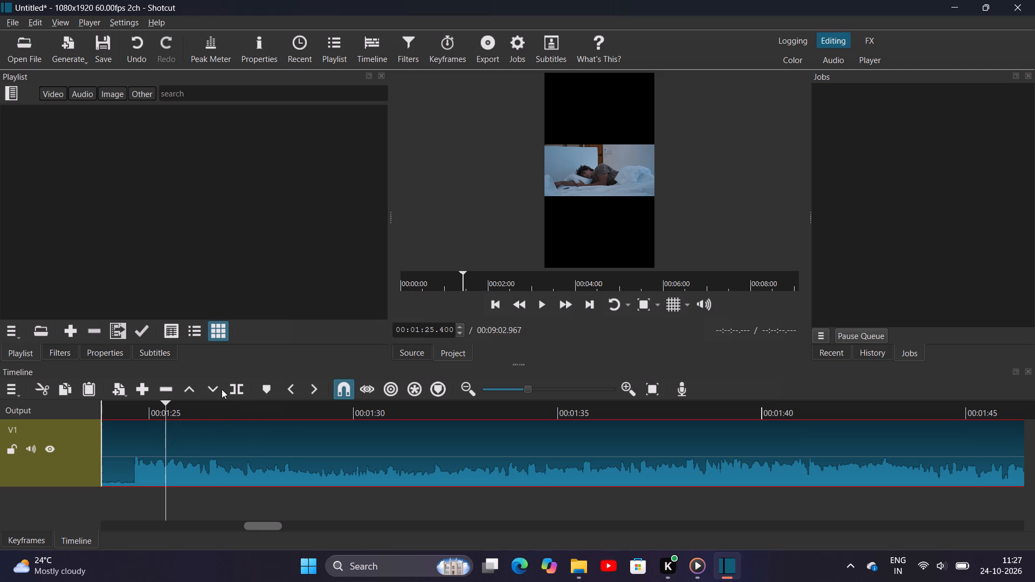
click(251, 388)
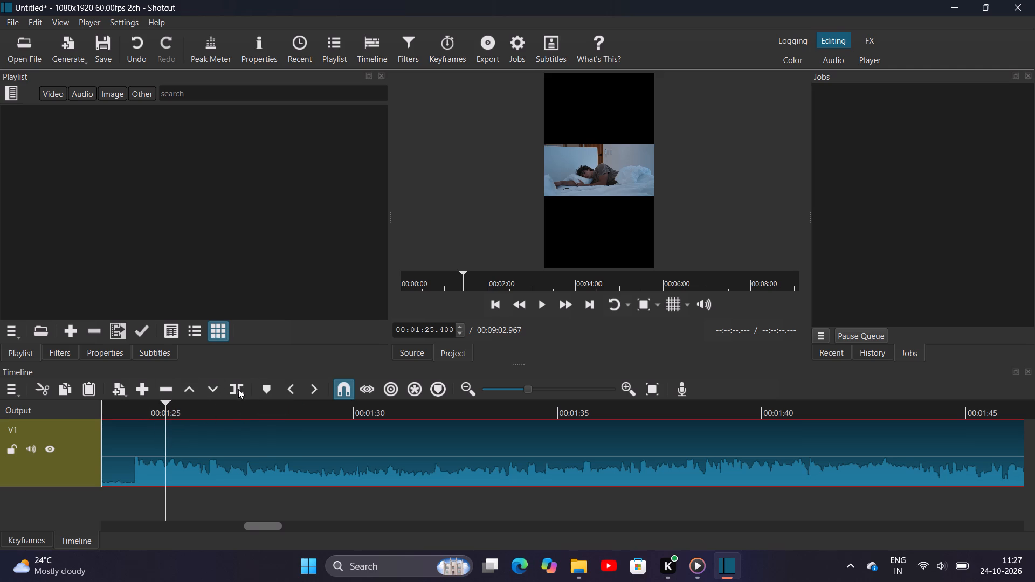
click(234, 389)
Cut the portion before the split from V1 so the remaining footage moves to the timeline start.
click(155, 449)
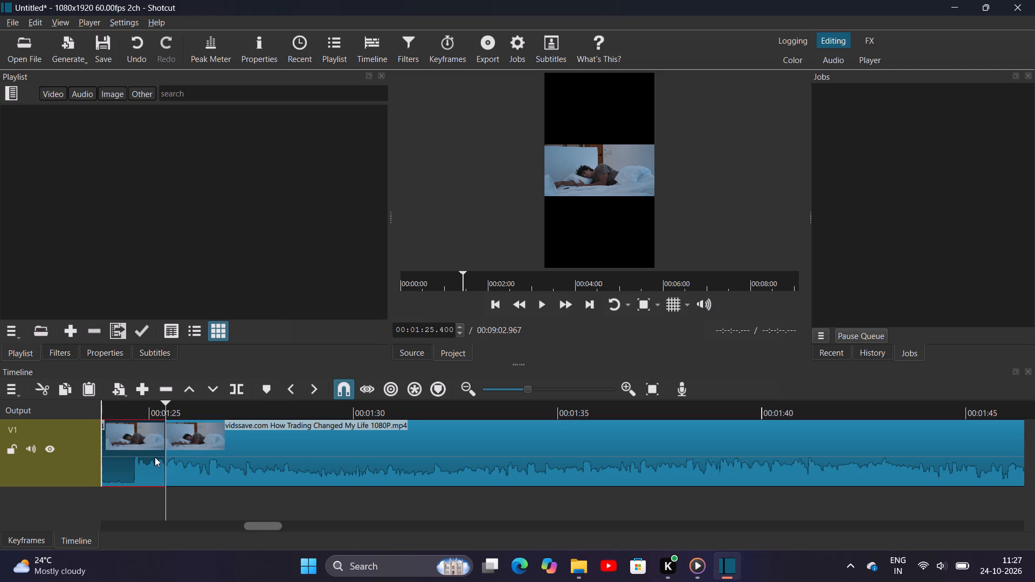
right_click(154, 460)
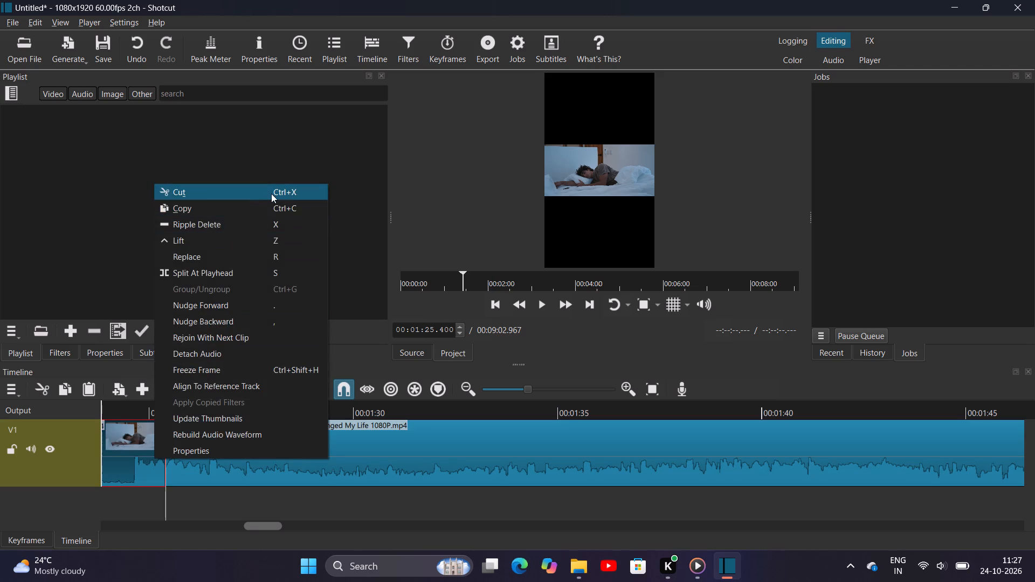
click(271, 193)
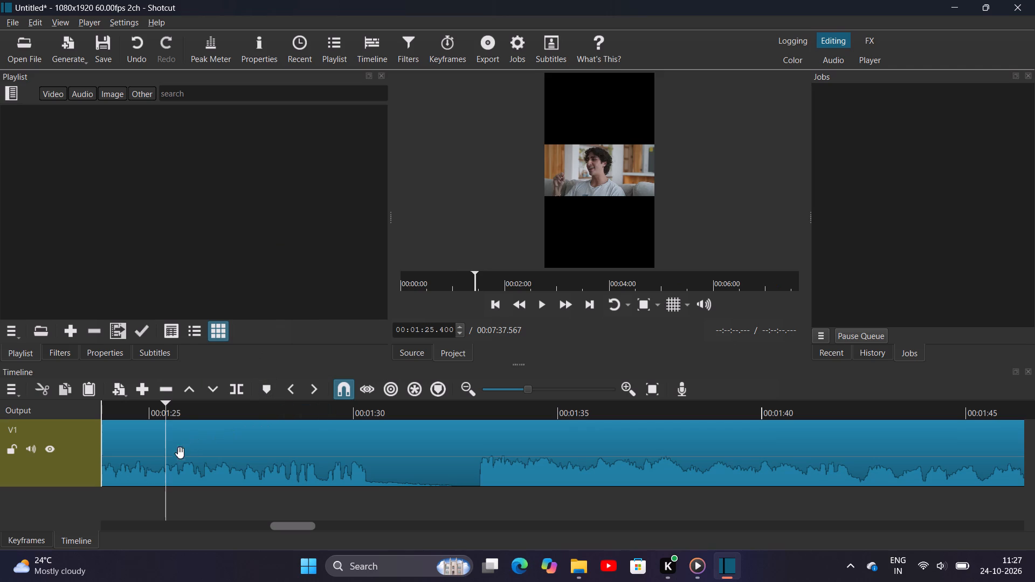
Play the remaining V1 footage from the timeline start through about 1:07 to review its content.
click(398, 281)
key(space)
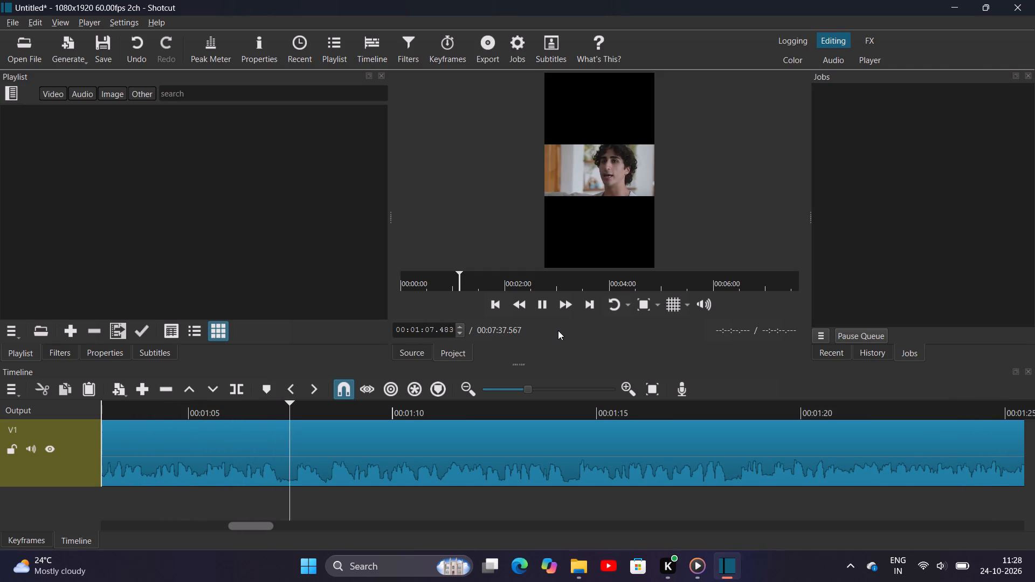
Replay the V1 footage from about 0:13, pausing near 1:21, to look for the next section's end point.
click(432, 283)
click(413, 285)
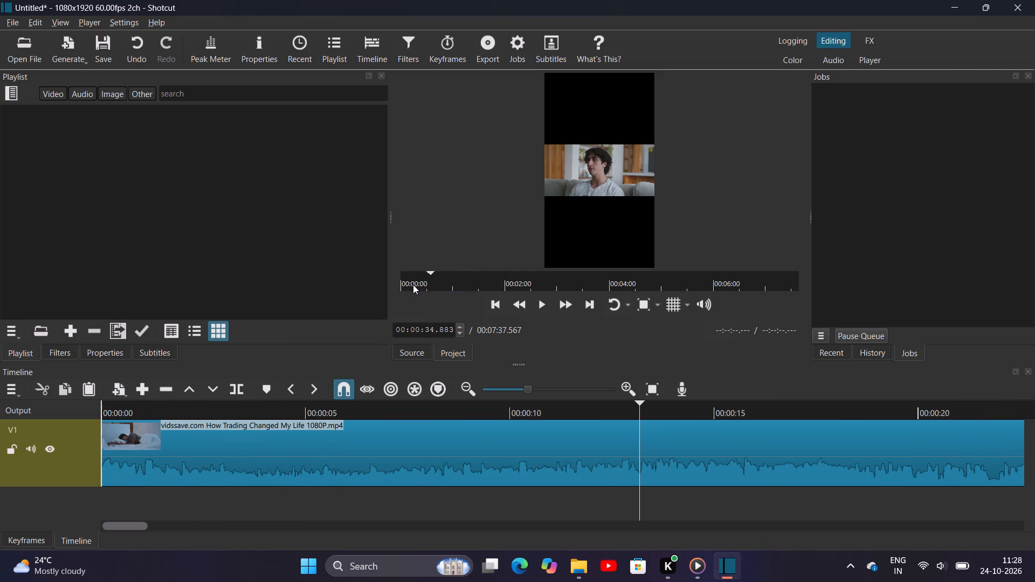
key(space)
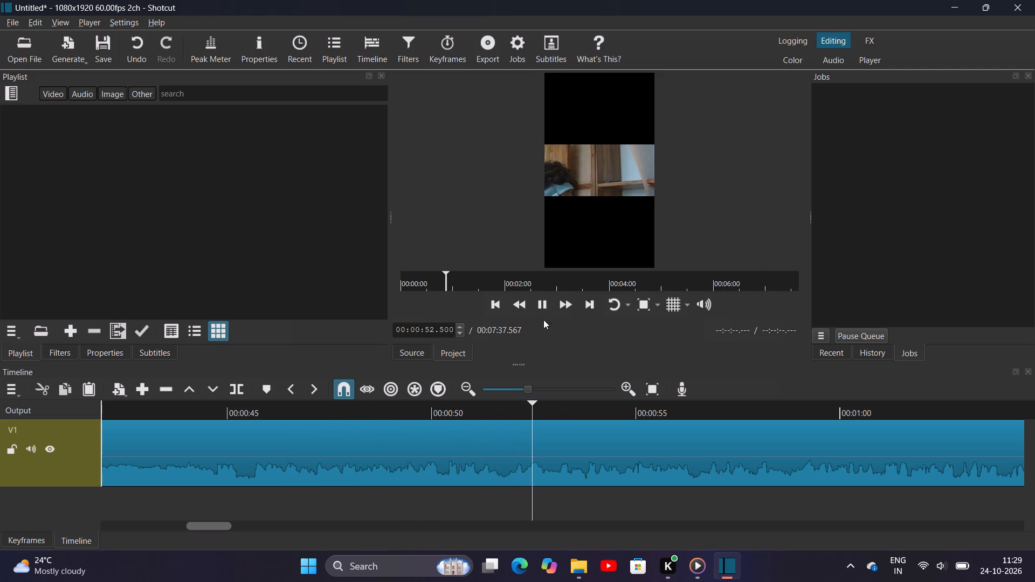
click(655, 307)
click(654, 306)
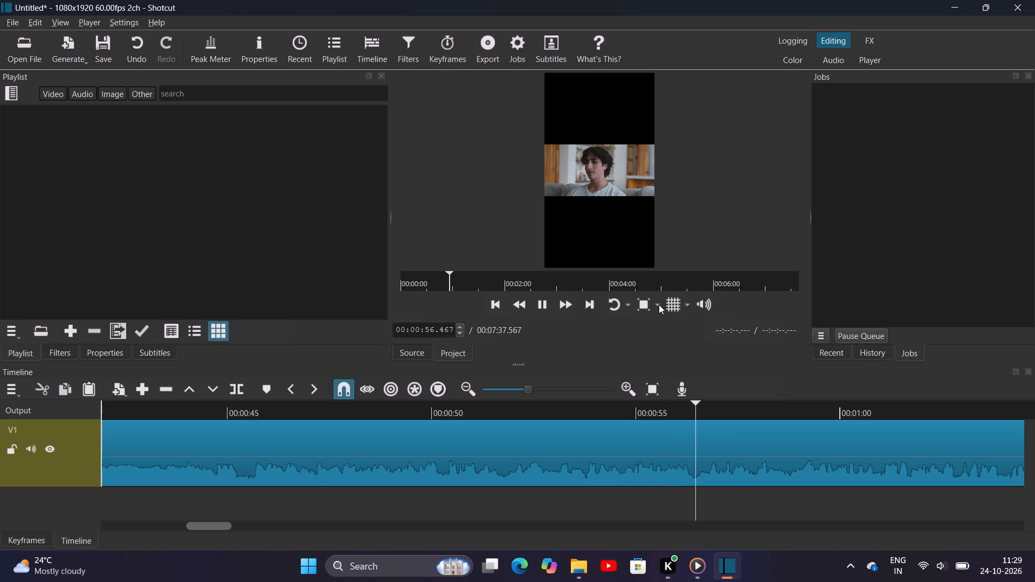
click(659, 304)
click(659, 304)
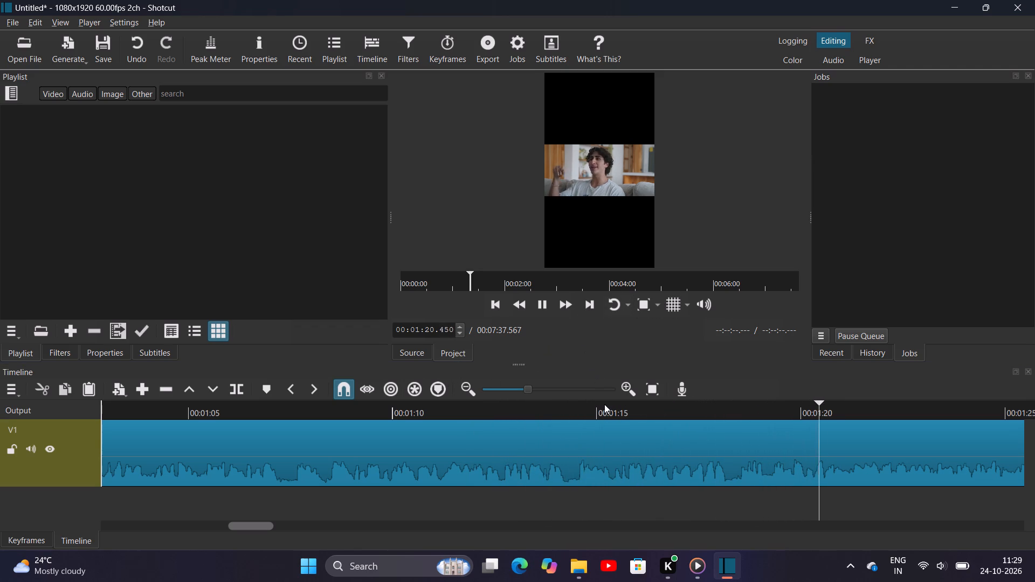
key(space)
click(251, 452)
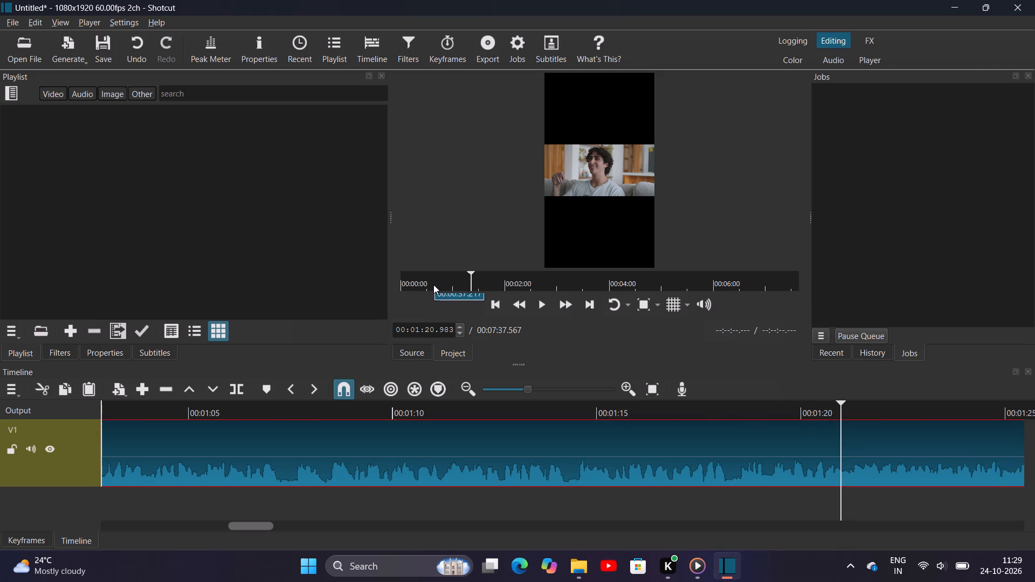
Replay the V1 clip from about 0:37 to 0:49 to look for a better opening point.
click(433, 285)
key(space)
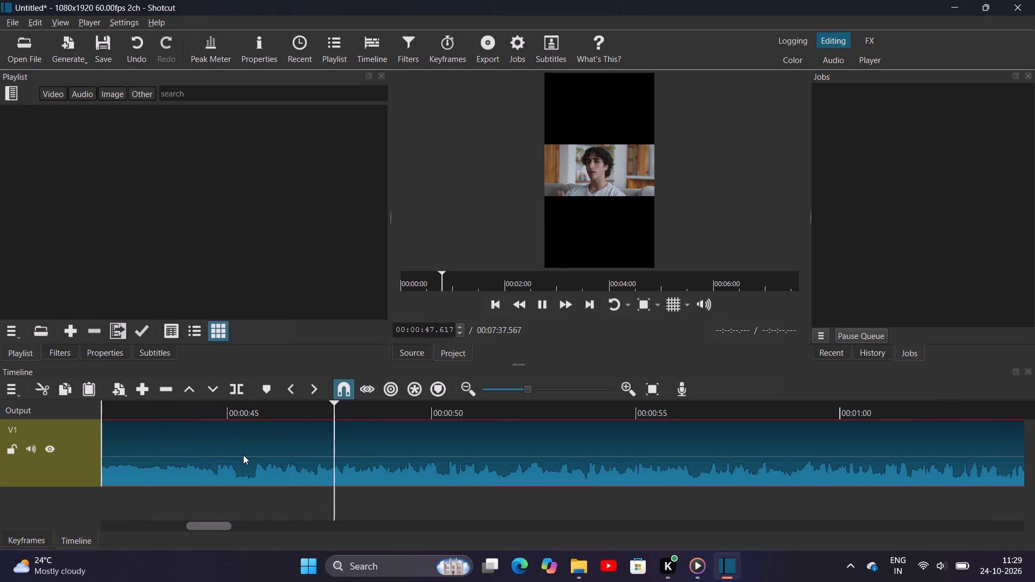
key(space)
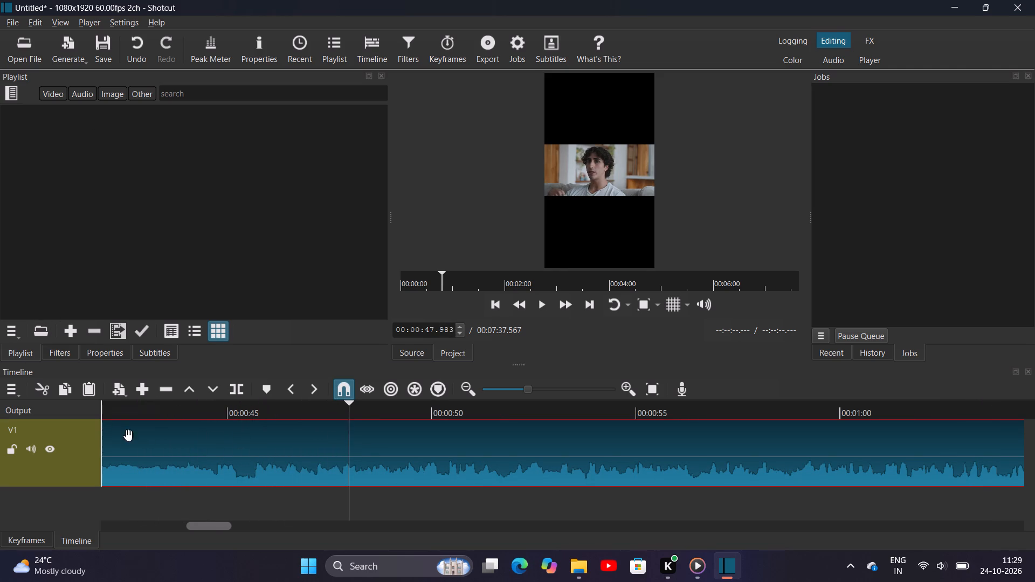
drag(129, 437, 123, 433)
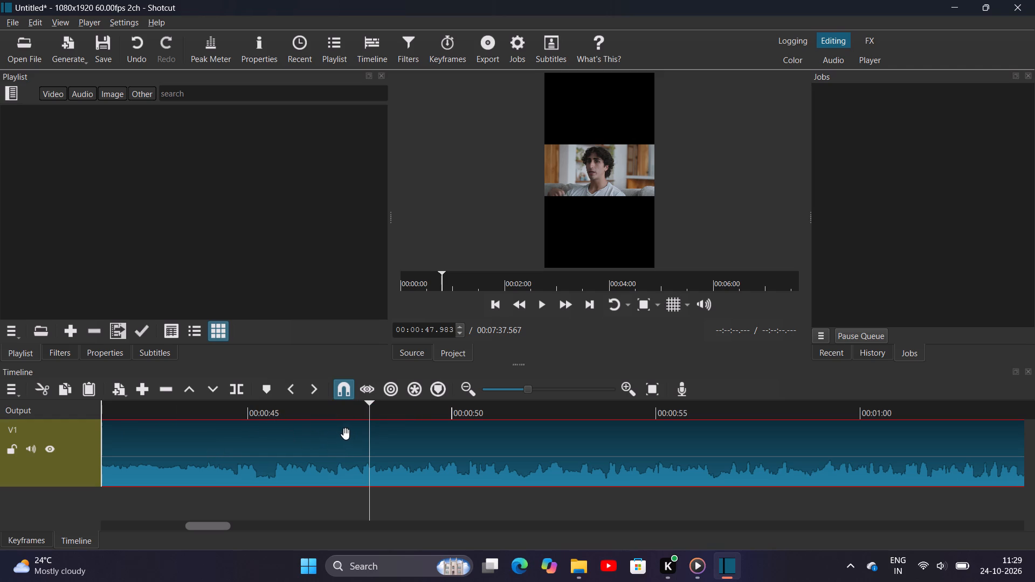
key(space)
click(313, 434)
key(space)
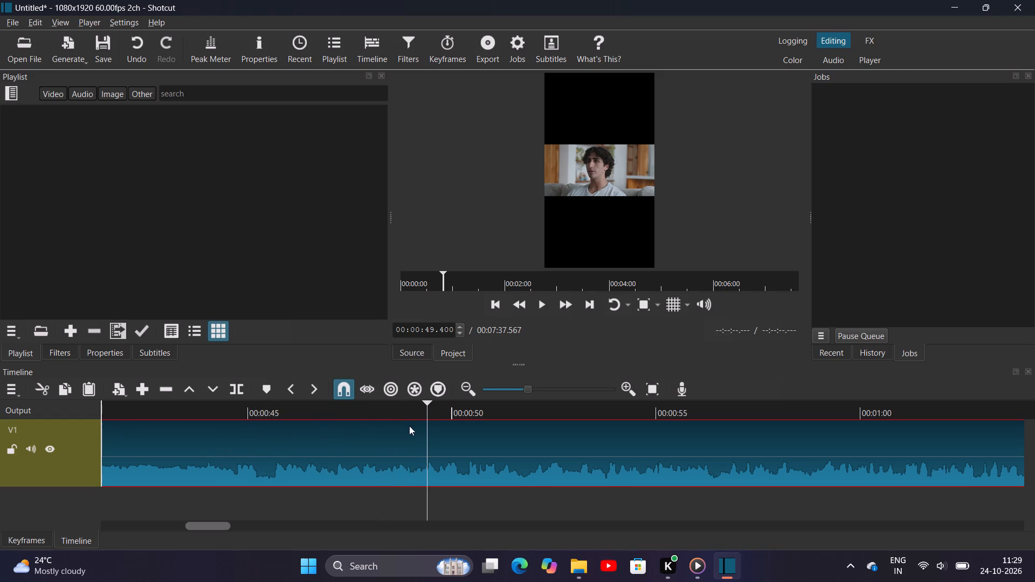
Replay the V1 clip repeatedly between about 0:44 and 0:46 to pinpoint where the new opening should start.
drag(429, 411, 265, 413)
key(space)
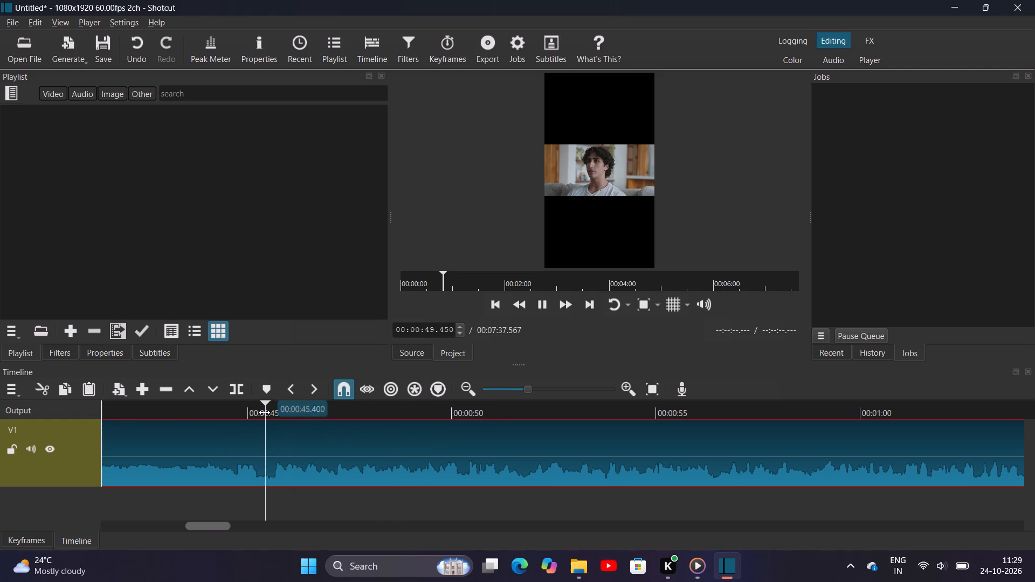
key(space)
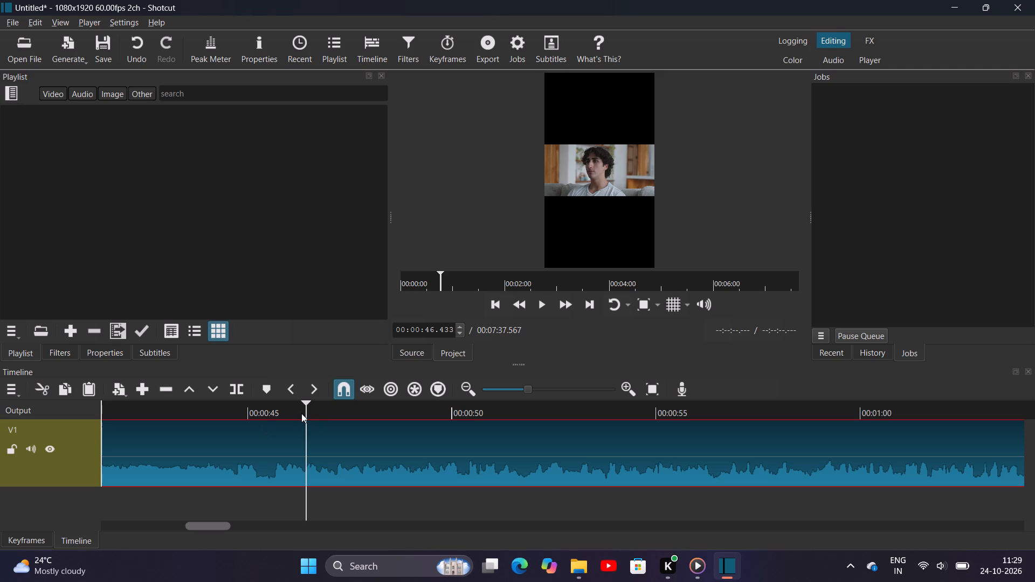
drag(304, 411, 261, 415)
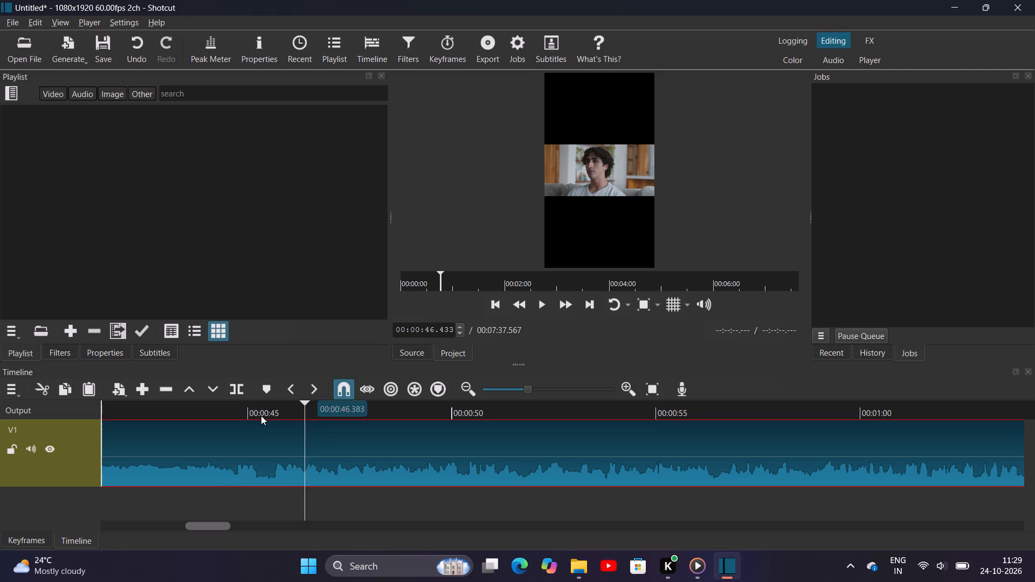
drag(261, 415, 232, 415)
key(space)
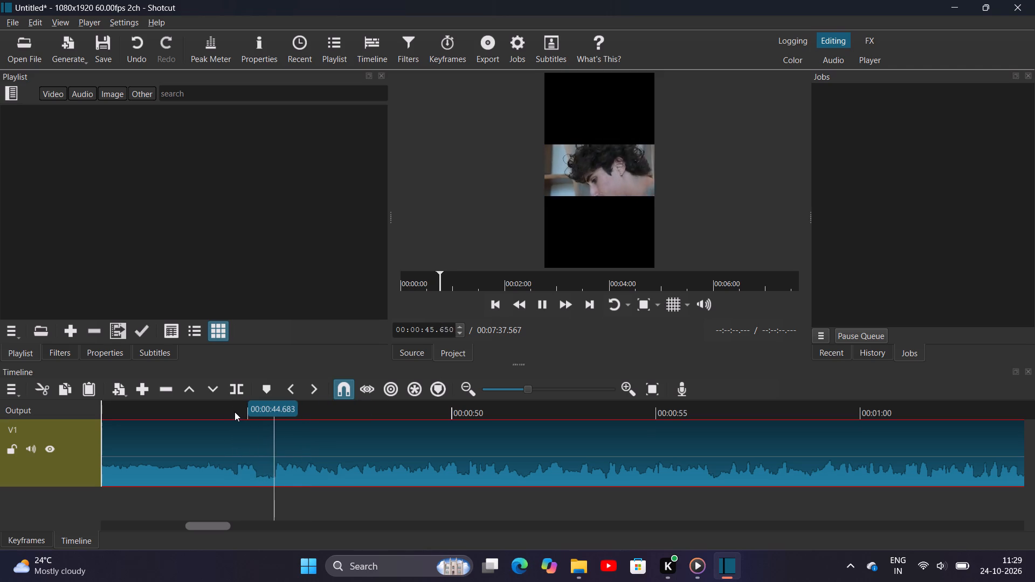
key(space)
drag(300, 412, 266, 414)
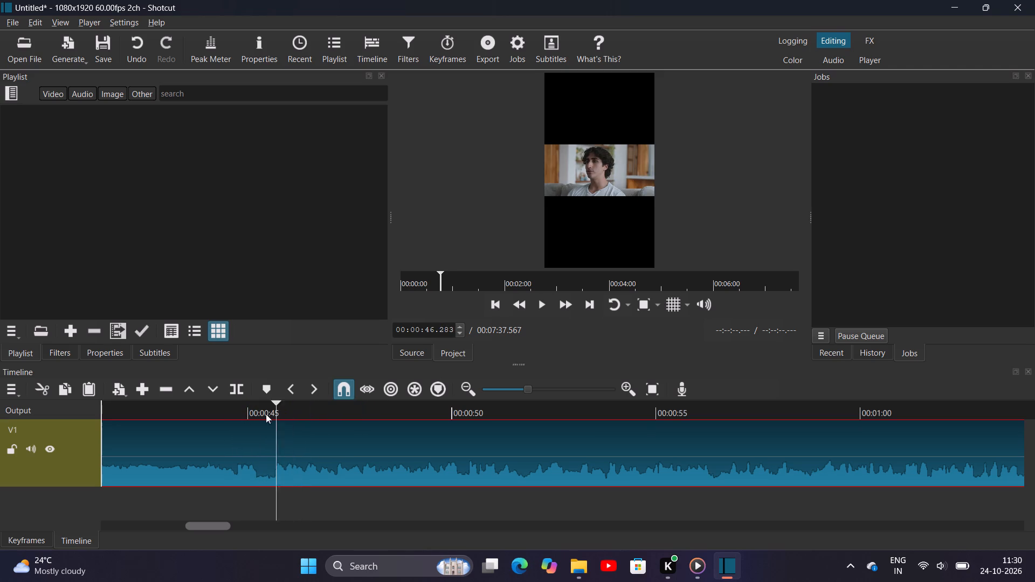
drag(266, 414, 204, 409)
key(space)
key(space)
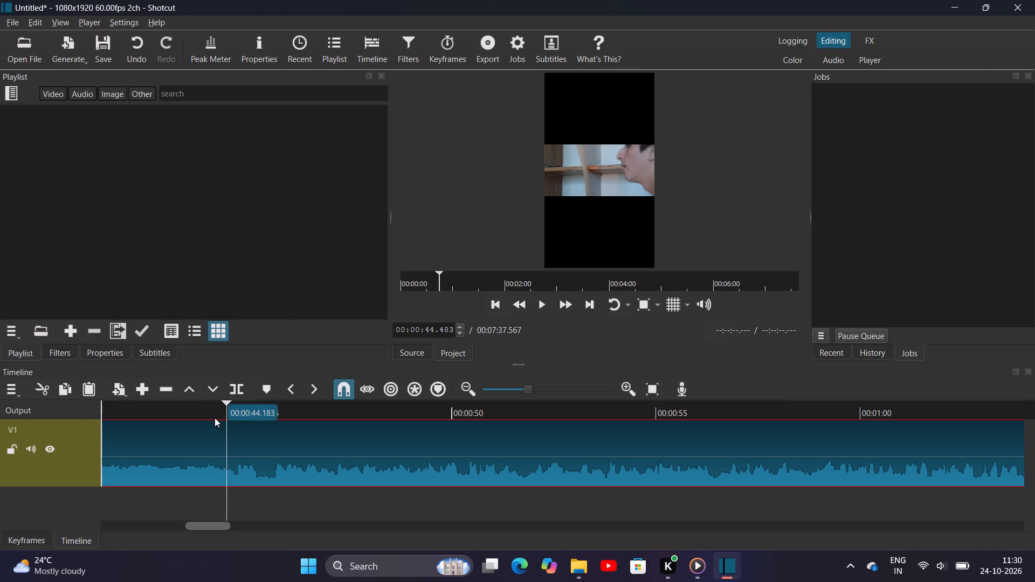
drag(232, 417, 141, 415)
key(space)
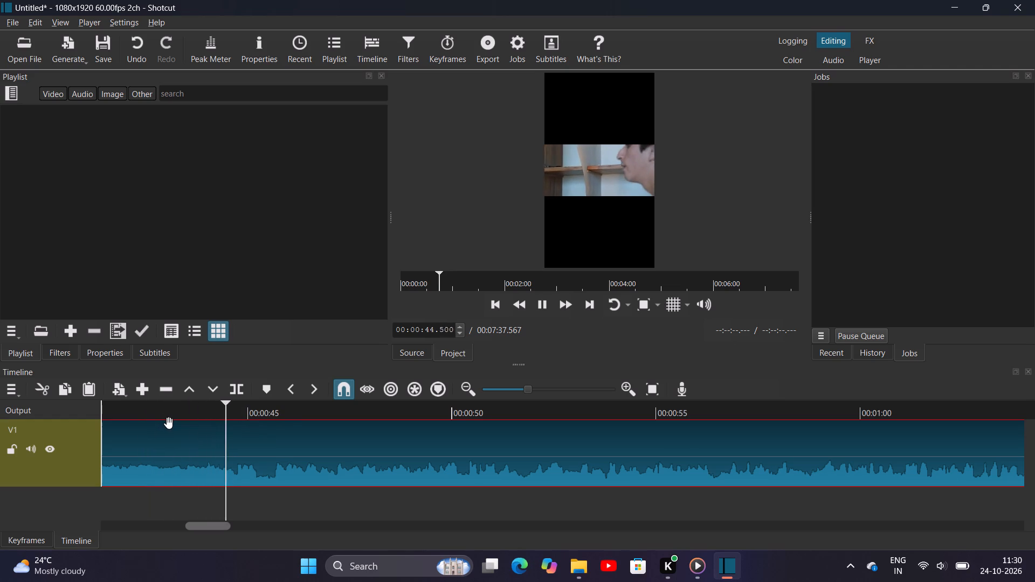
key(space)
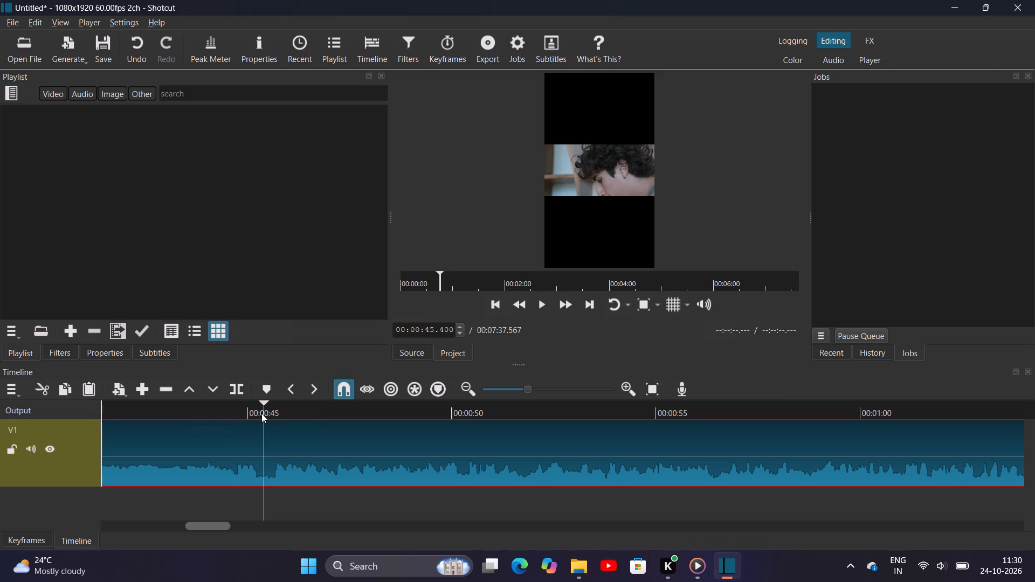
drag(264, 410, 216, 410)
key(space)
key(space)
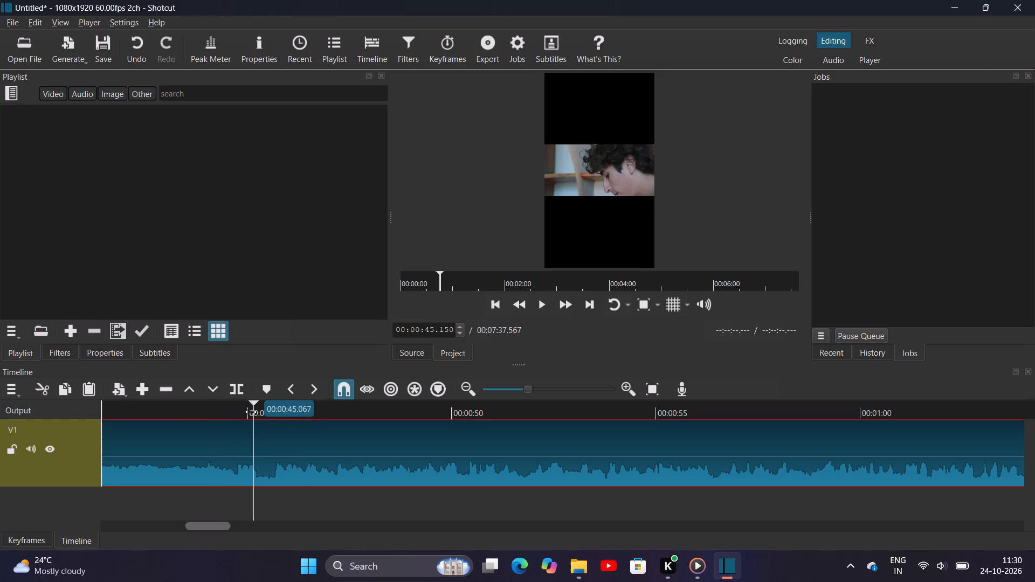
Split the V1 clip at 00:00:43.983, in the bookshelf shot just before the man leans into frame.
drag(252, 412, 206, 407)
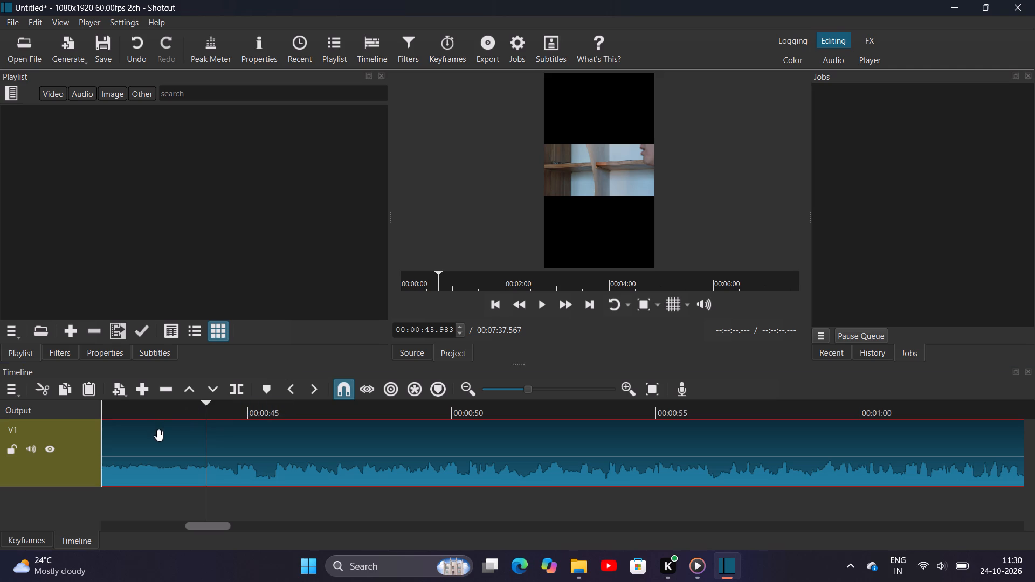
click(232, 390)
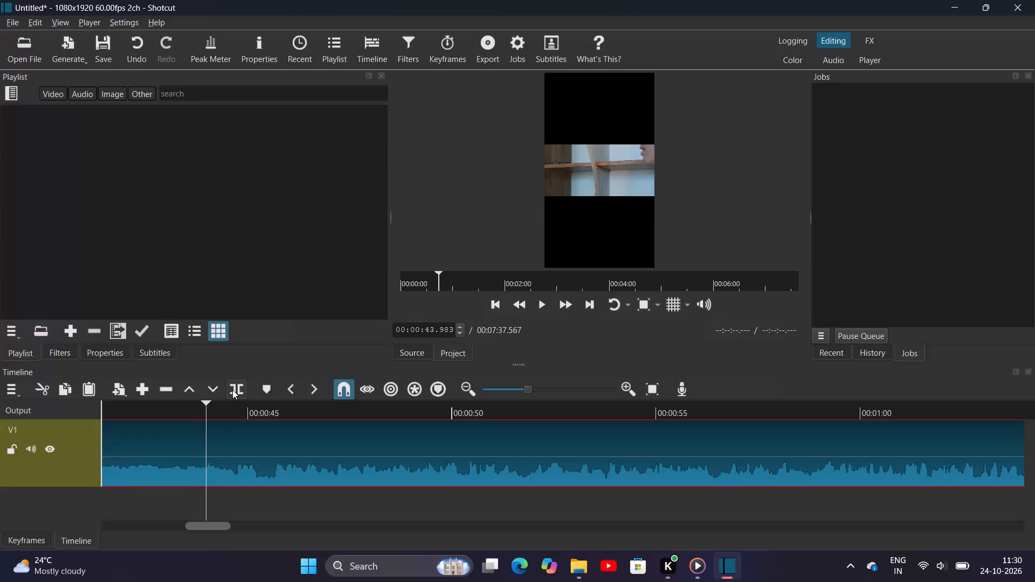
Cut the portion before the split from V1 so the remaining footage moves to the timeline start.
right_click(167, 442)
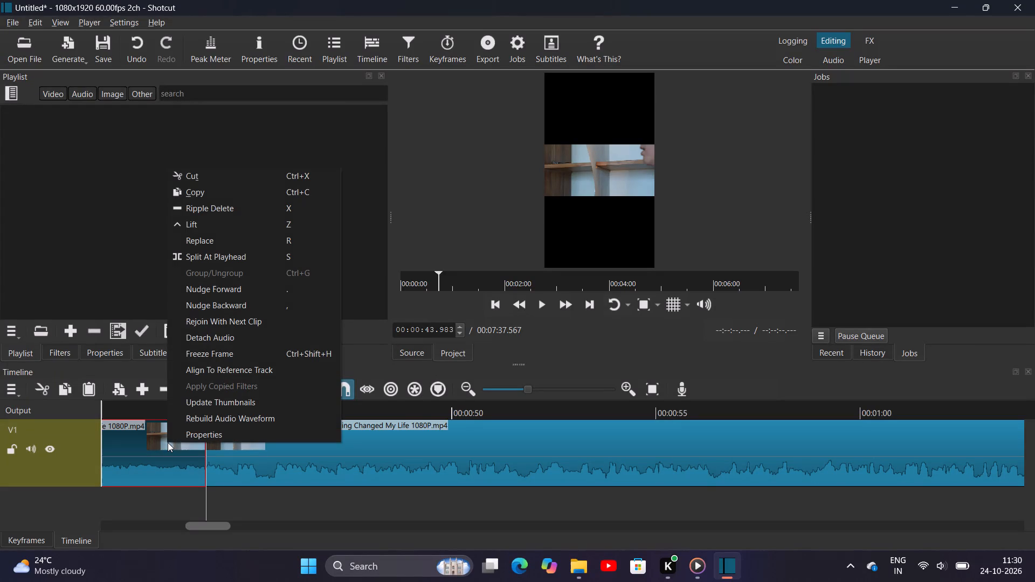
click(234, 174)
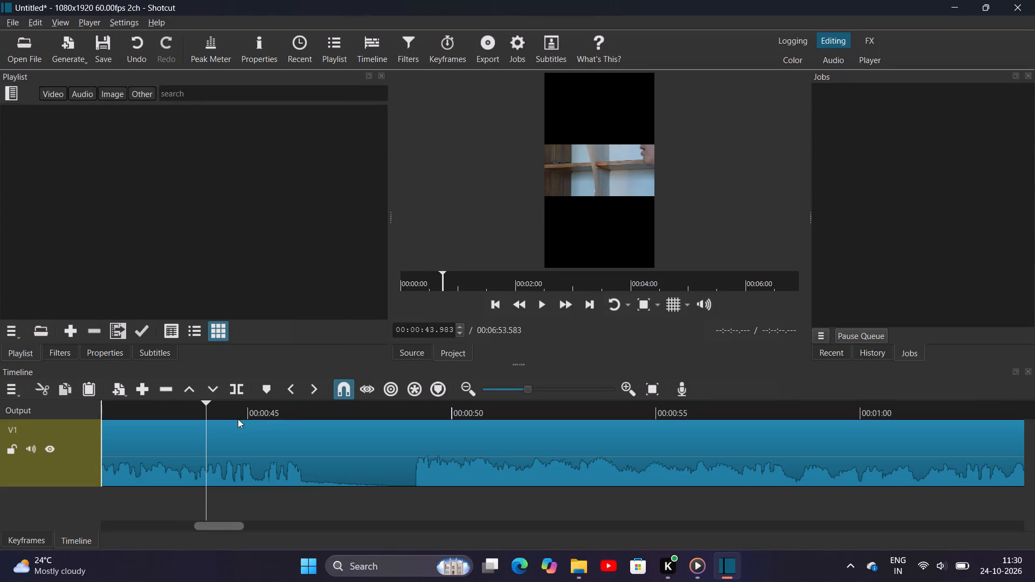
Play the trimmed V1 footage from the timeline start to check the new opening.
click(401, 276)
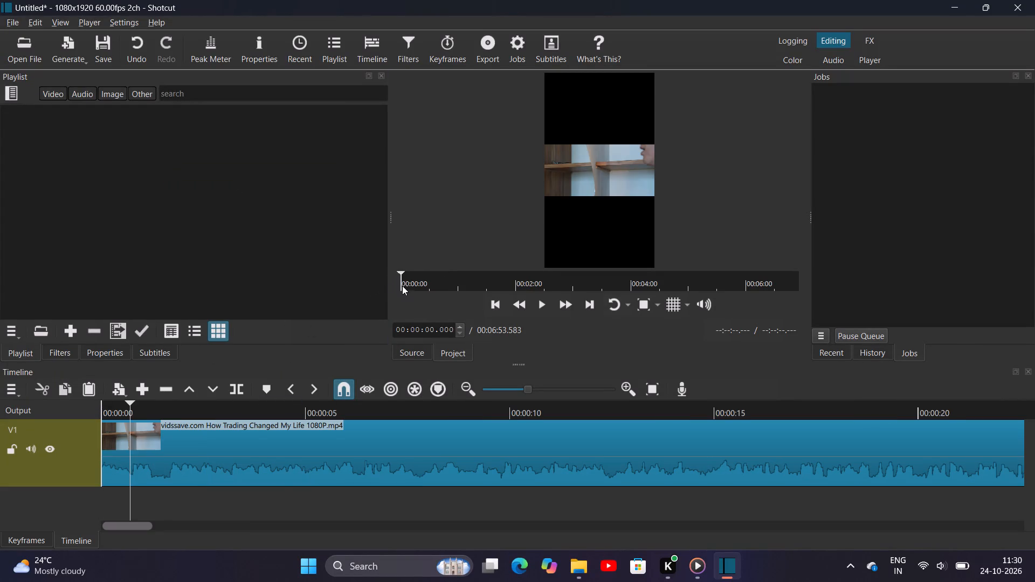
key(space)
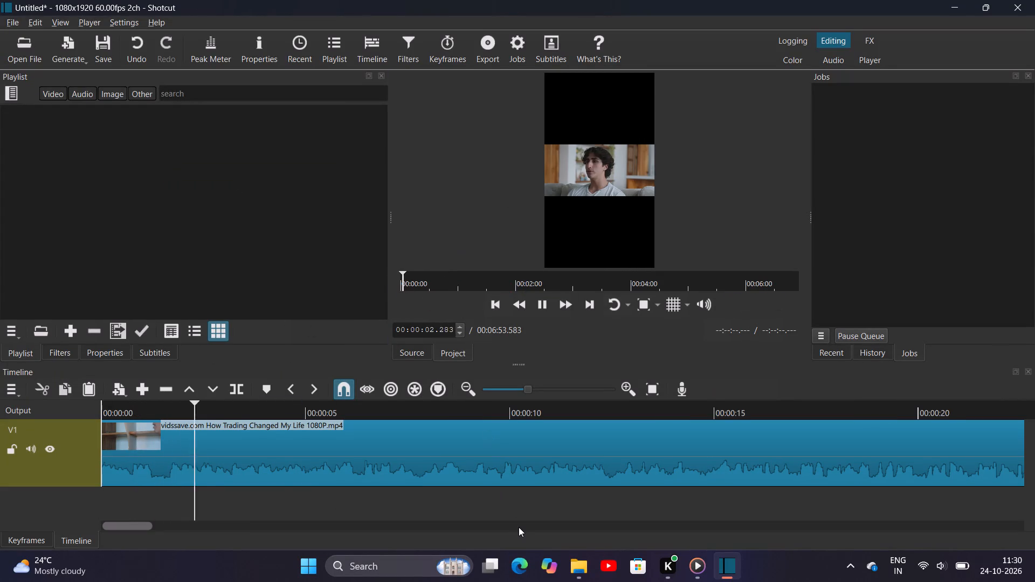
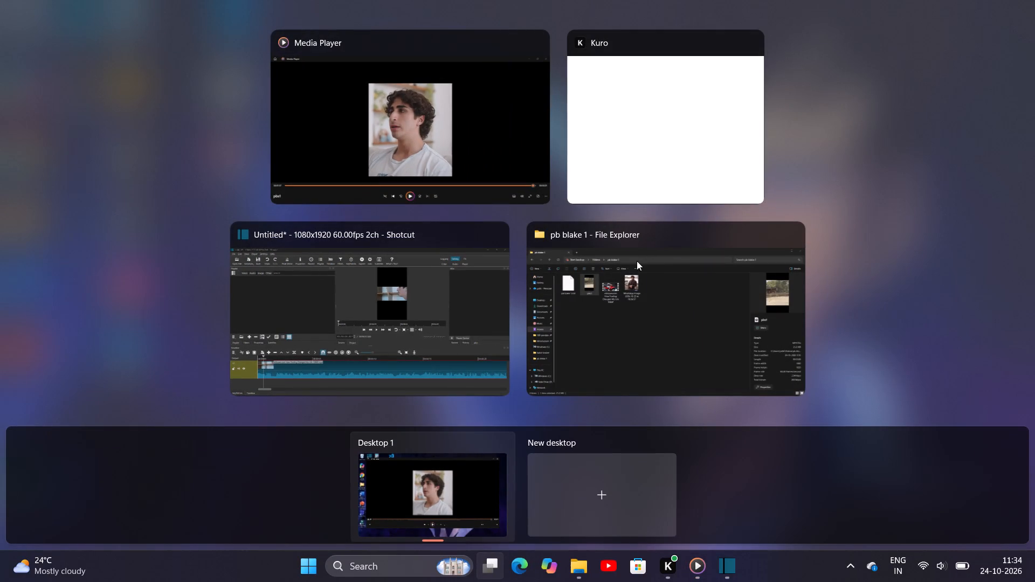
Switch to Shotcut and play the trimmed V1 footage from its opening to about 0:55 to look for the section's end.
click(448, 302)
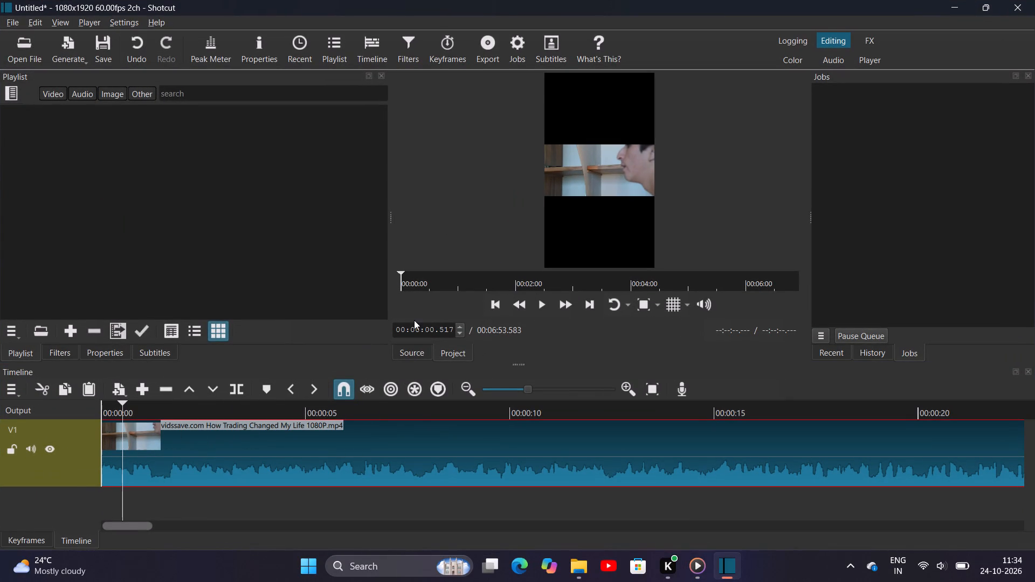
key(space)
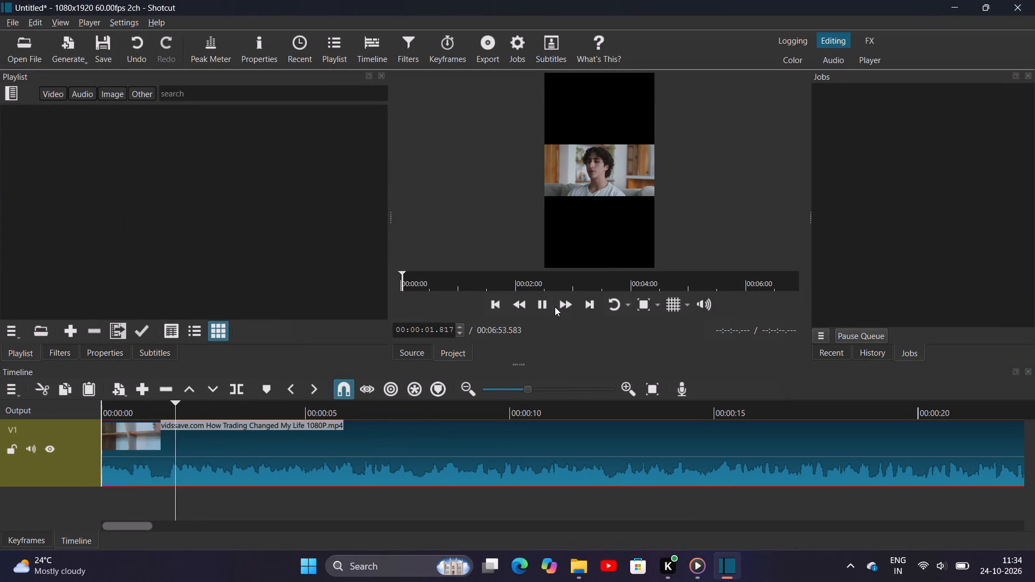
click(560, 306)
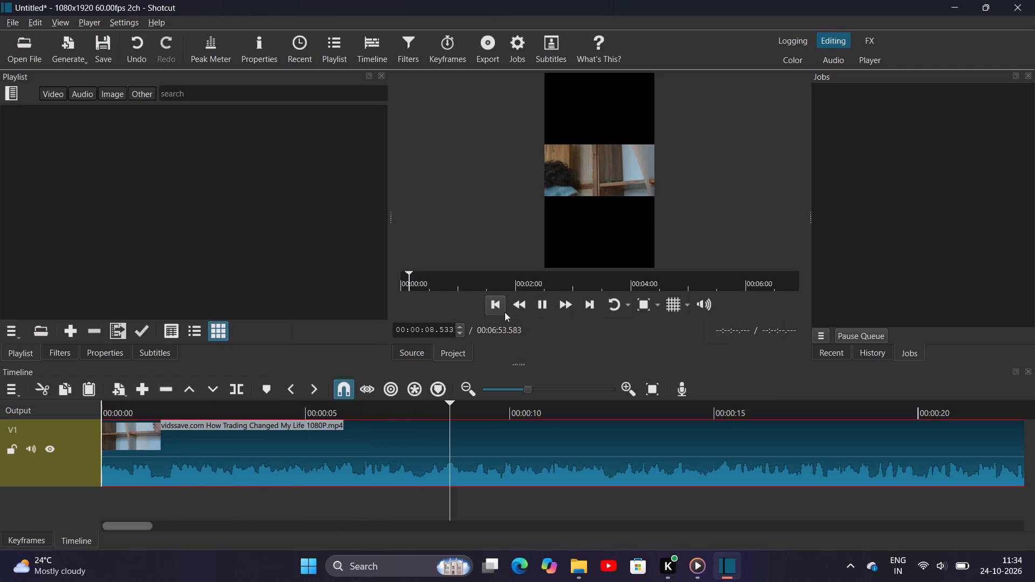
click(518, 306)
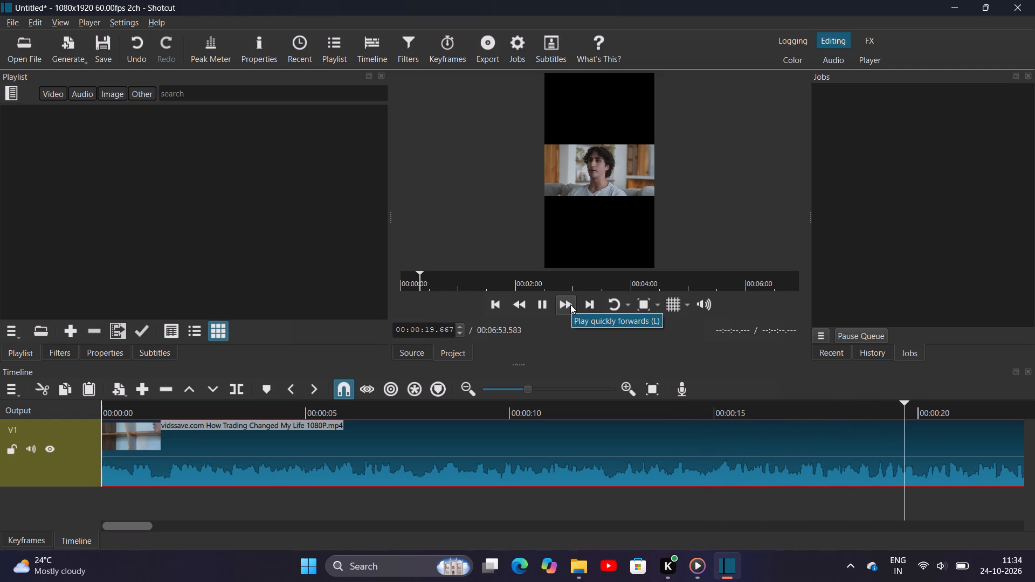
click(570, 304)
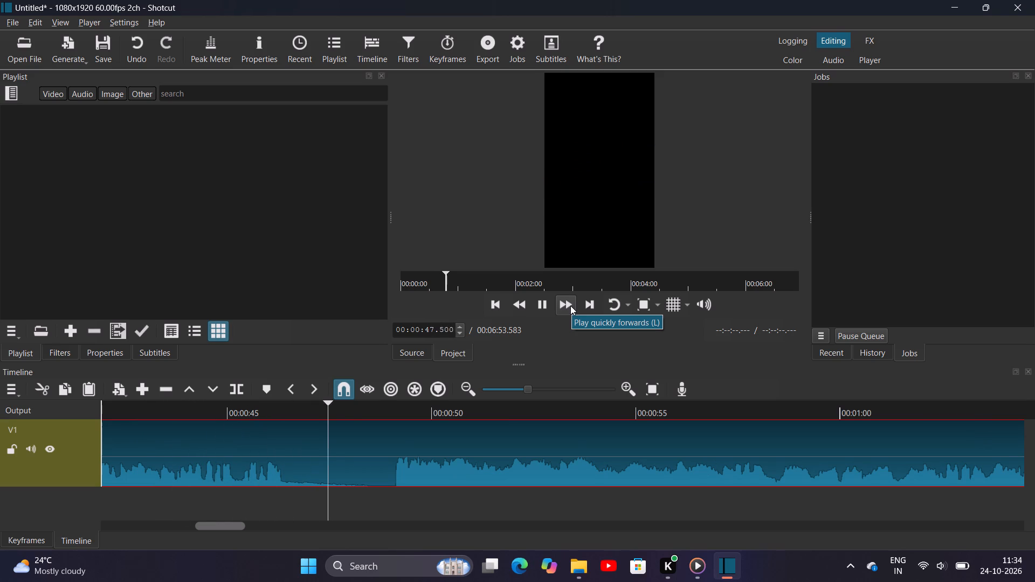
key(space)
key(space)
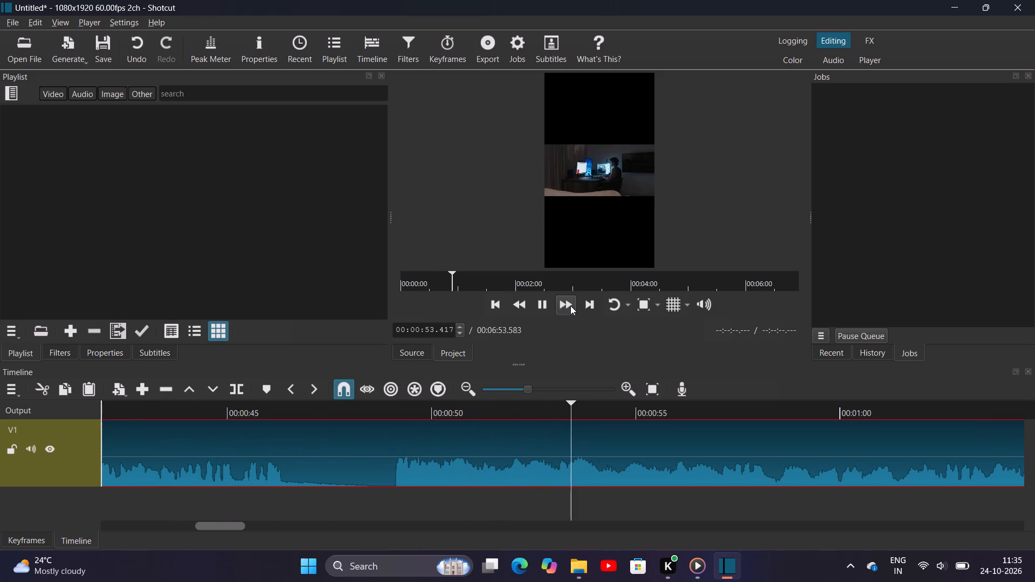
key(space)
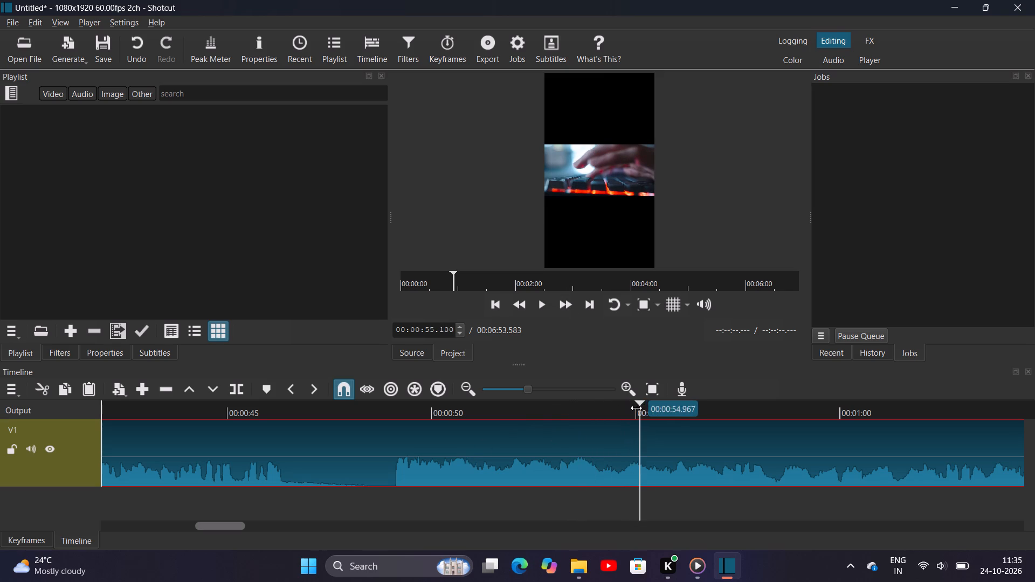
Replay the V1 footage between about 0:46 and 0:50 to examine the black gap before the dark room shot.
drag(636, 408, 400, 411)
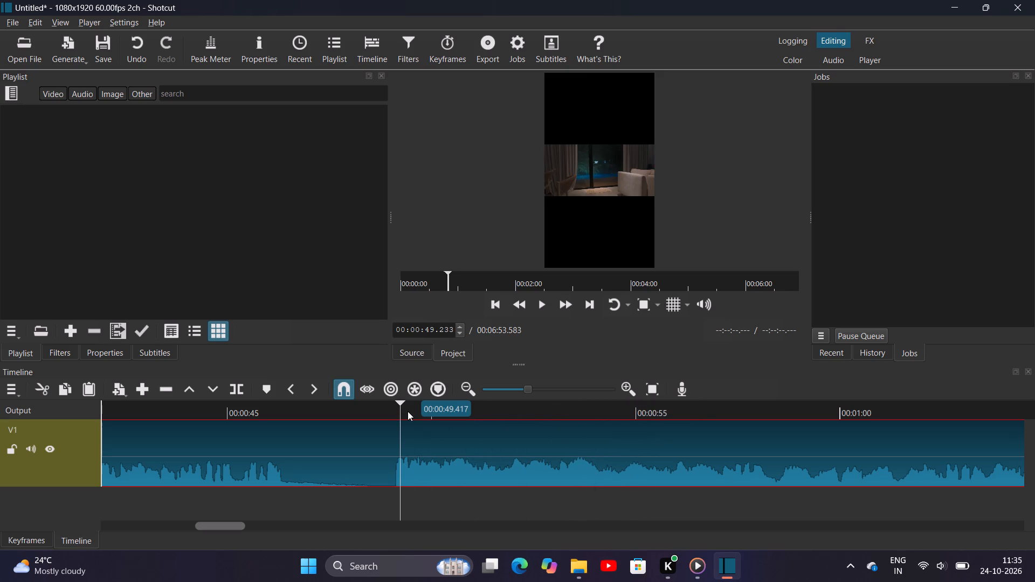
drag(396, 413, 302, 407)
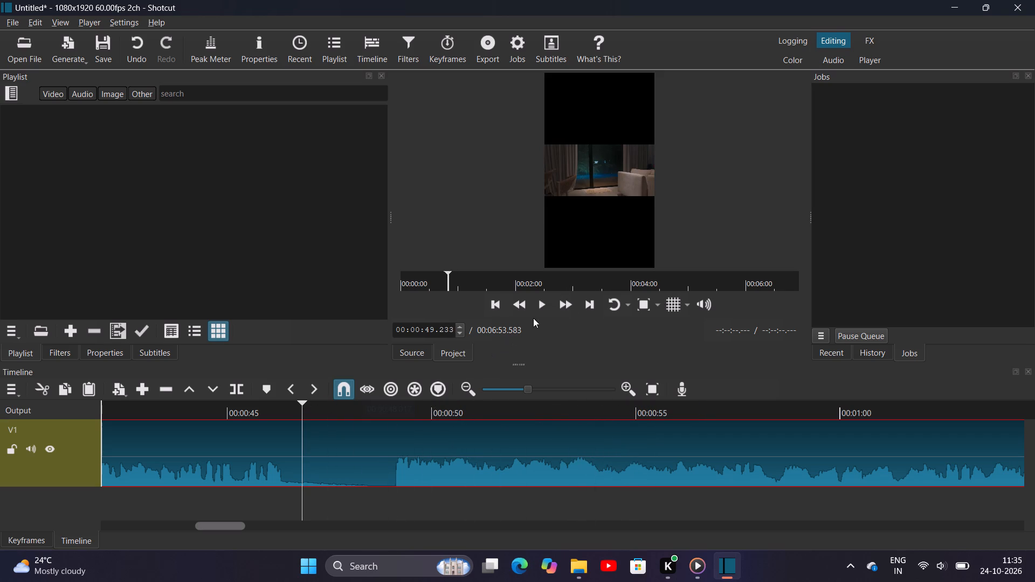
click(512, 303)
click(546, 301)
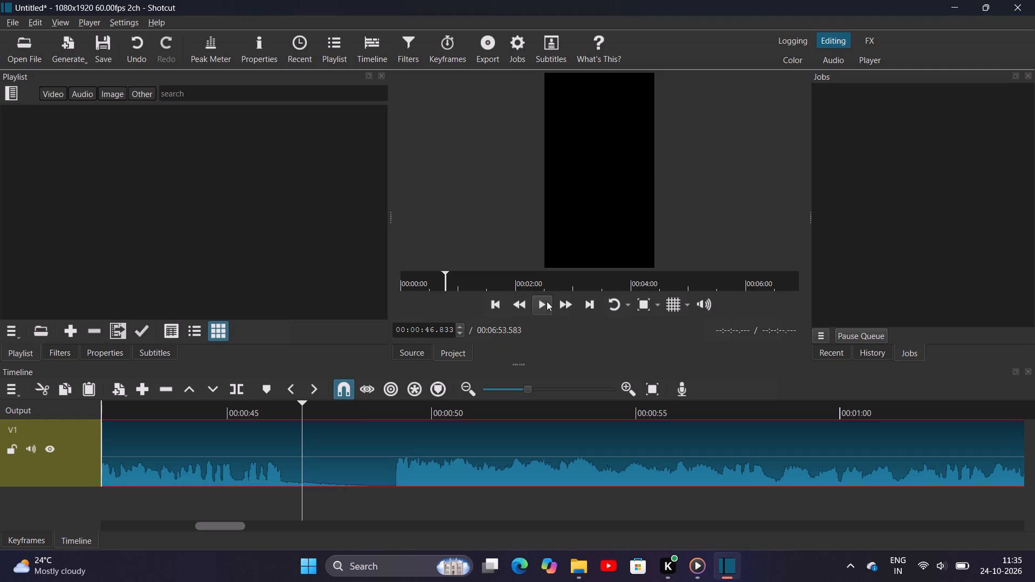
click(547, 304)
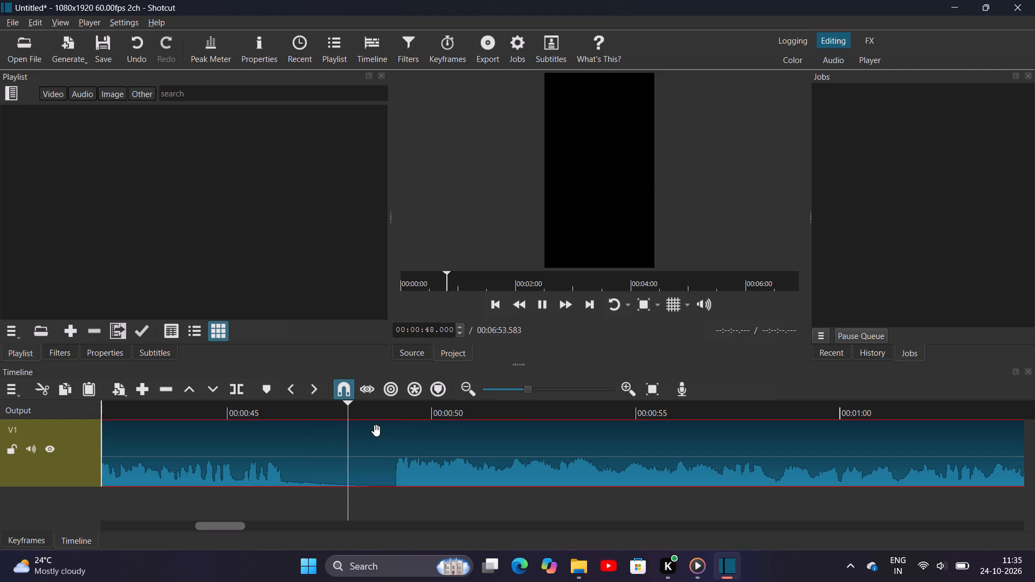
key(space)
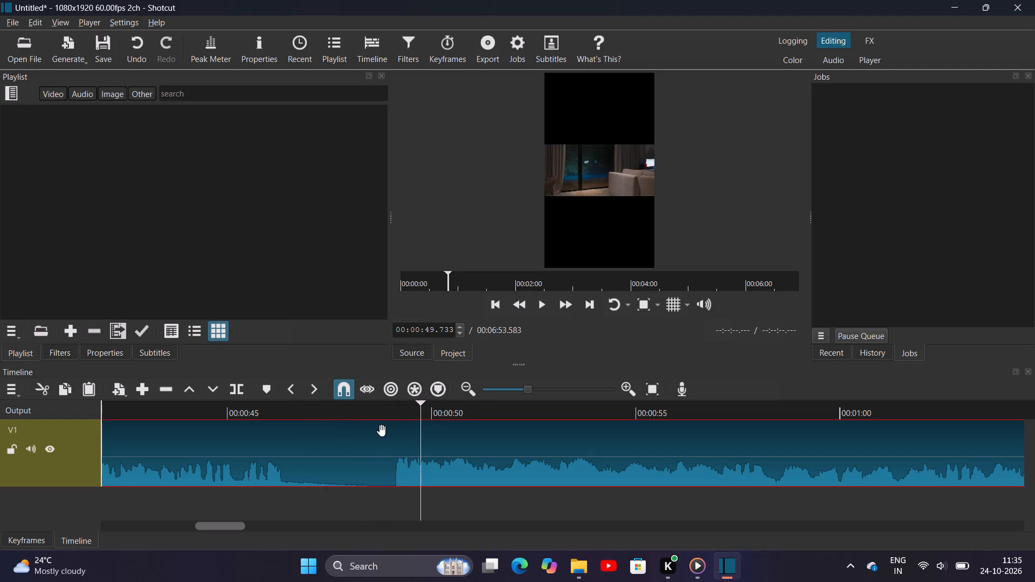
click(419, 409)
Split the V1 clip at 00:00:49.617, at the start of the dark room shot after the black gap.
drag(416, 408, 381, 404)
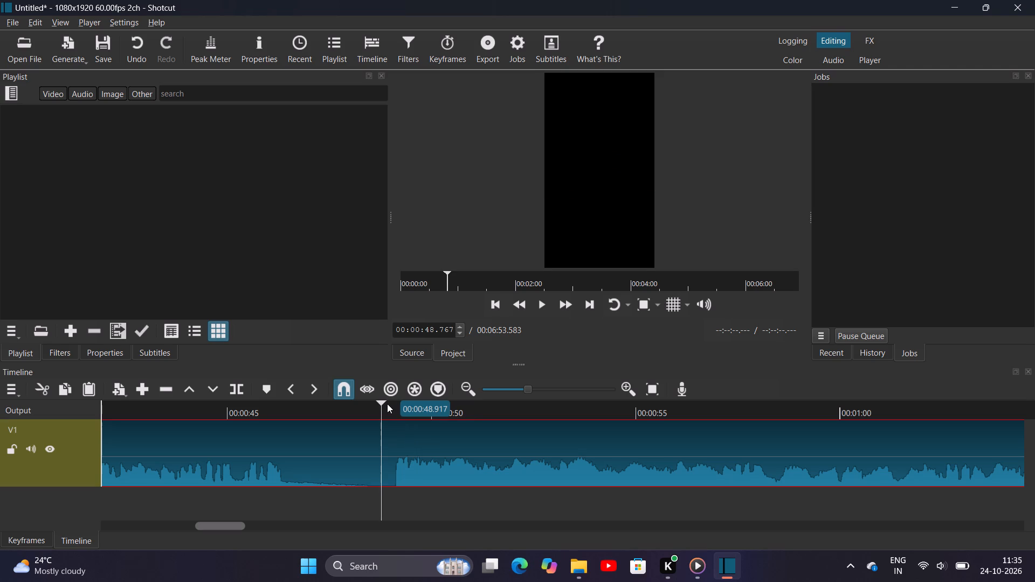
key(space)
key(space)
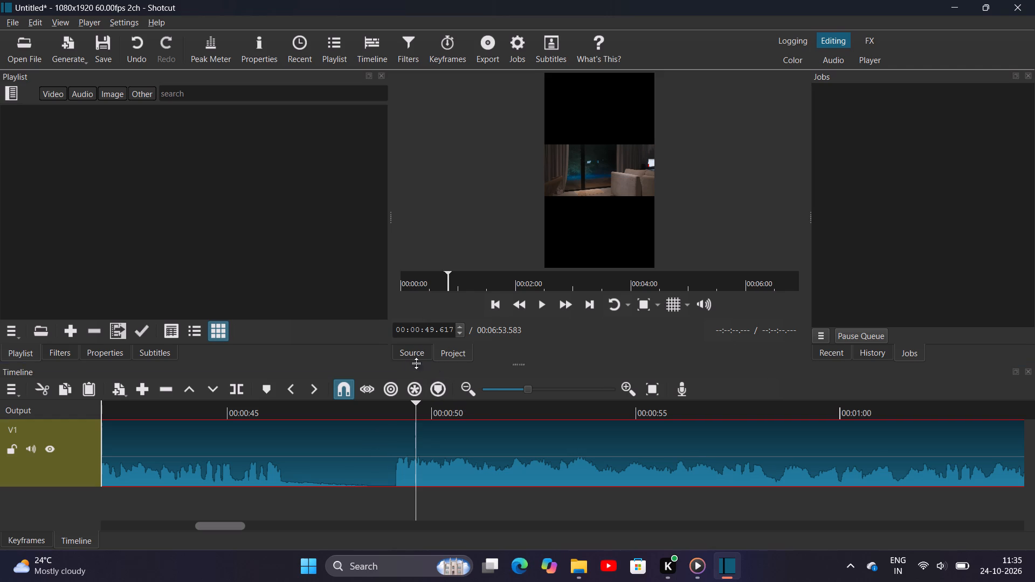
click(231, 393)
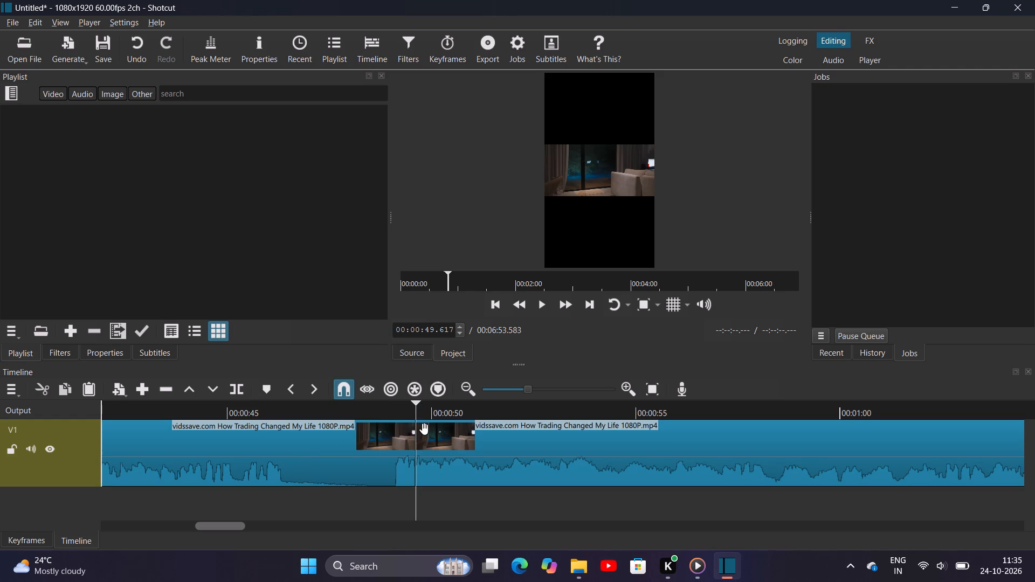
Split the V1 clip at 00:00:48.733, inside the black gap before the dark room shot.
drag(414, 412, 380, 412)
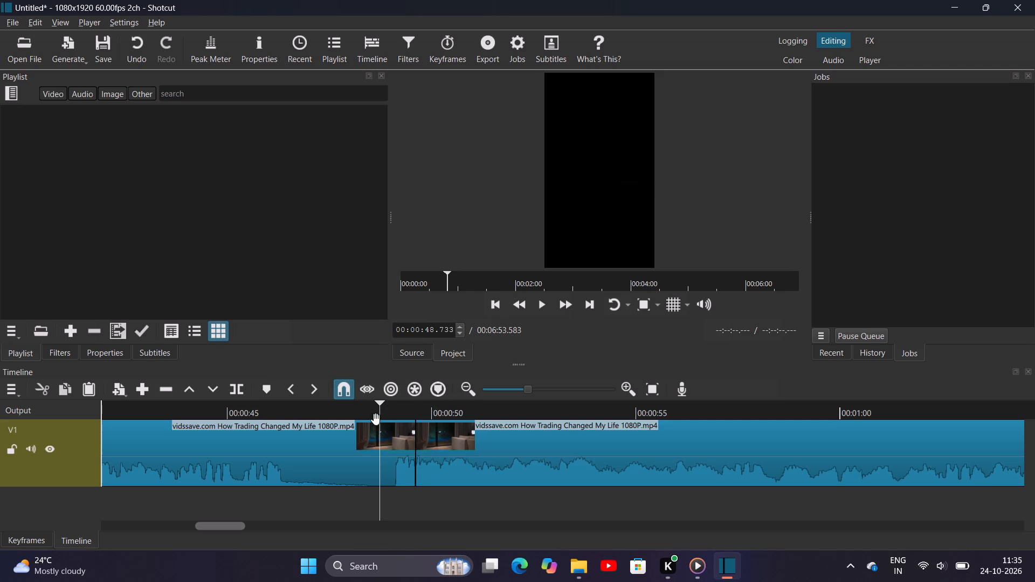
click(236, 389)
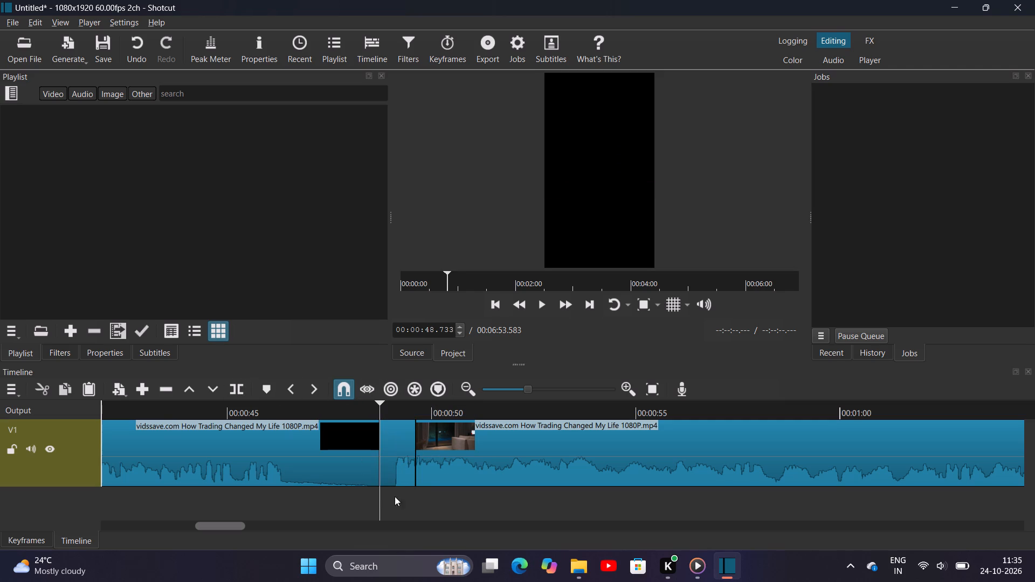
Select the short V1 piece between the two splits and play through it to about 0:50.6.
click(390, 468)
click(464, 465)
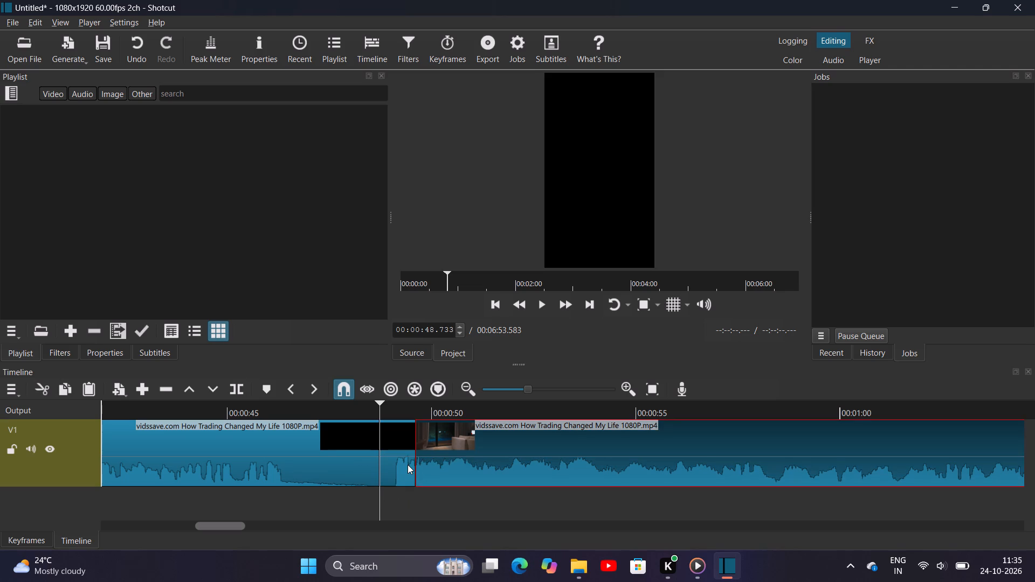
click(408, 465)
key(space)
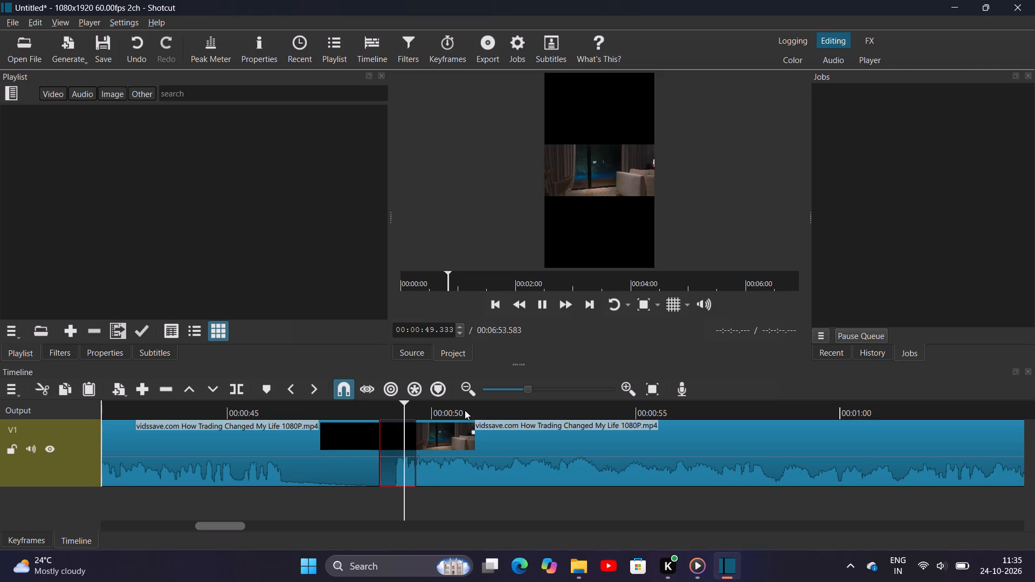
key(space)
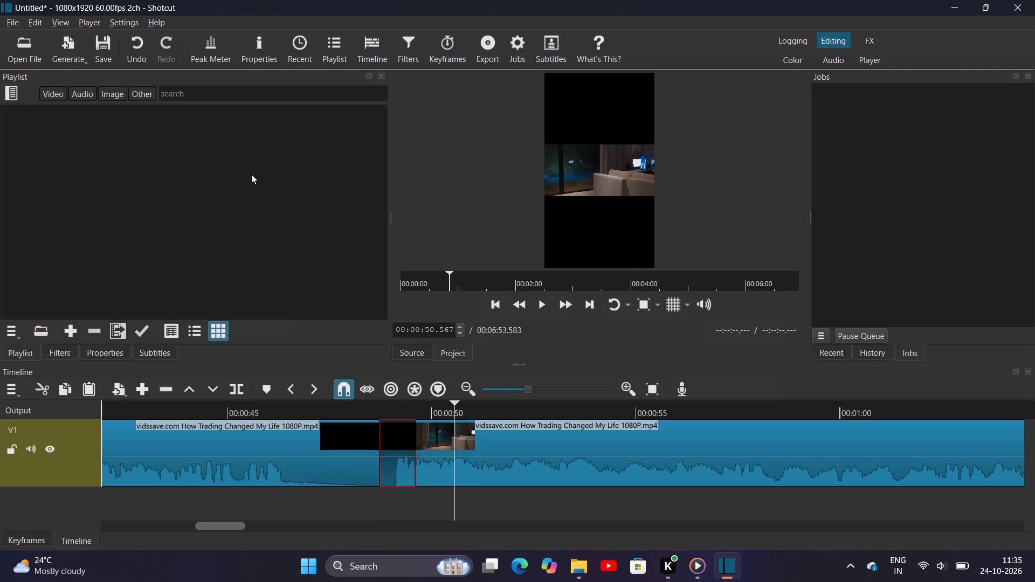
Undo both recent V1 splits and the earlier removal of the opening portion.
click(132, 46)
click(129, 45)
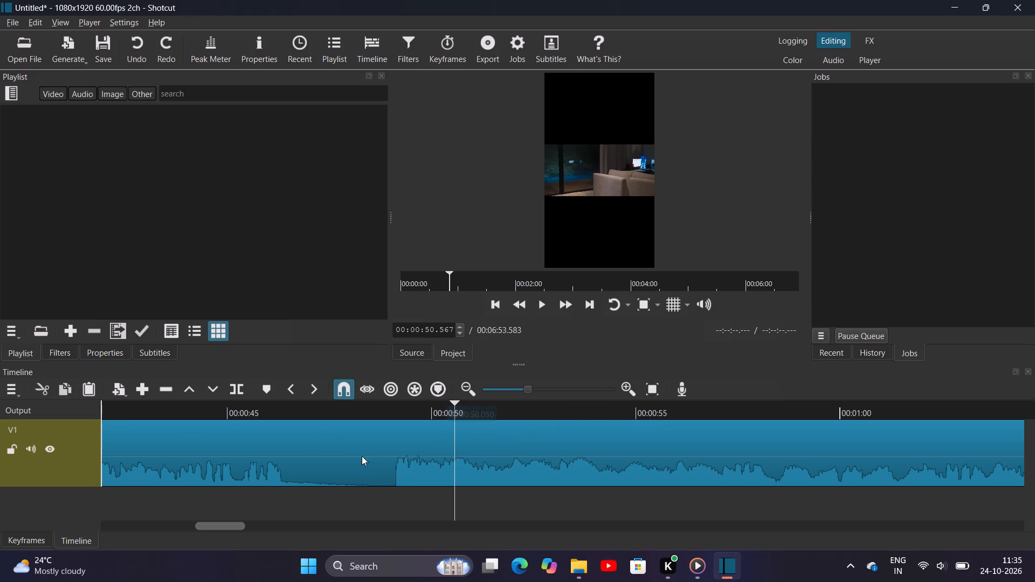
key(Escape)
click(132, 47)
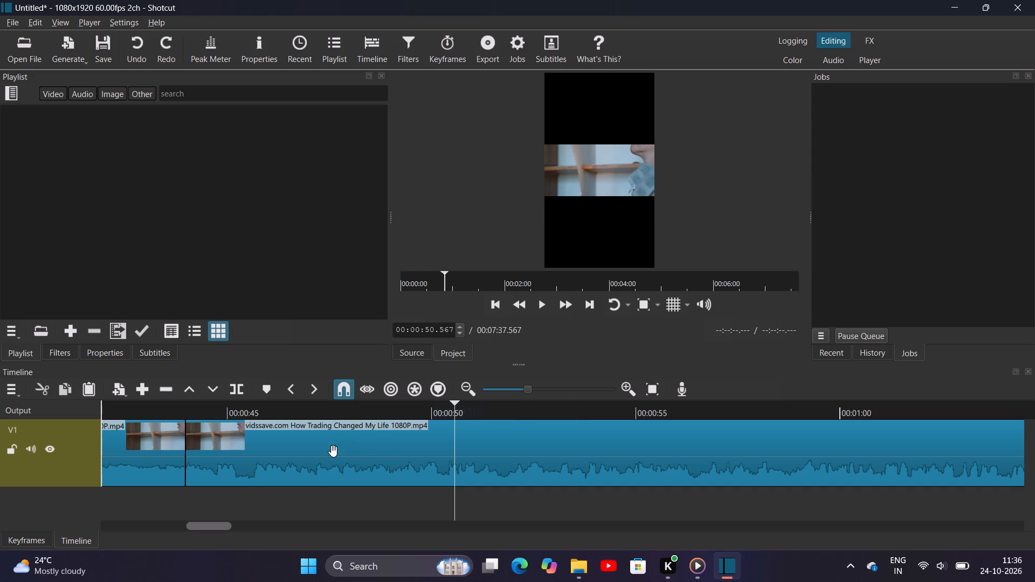
Review the V1 footage on both sides of the 00:00:43.983 split, sampling points between about 0:16 and 1:00.
scroll(199, 467, down, 6)
scroll(201, 457, up, 2)
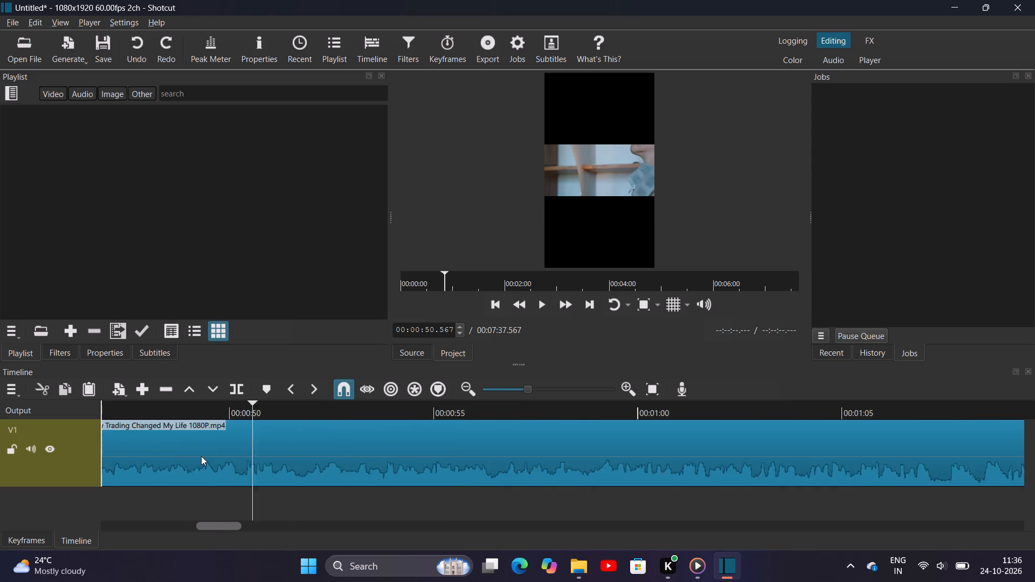
scroll(201, 456, up, 12)
click(211, 458)
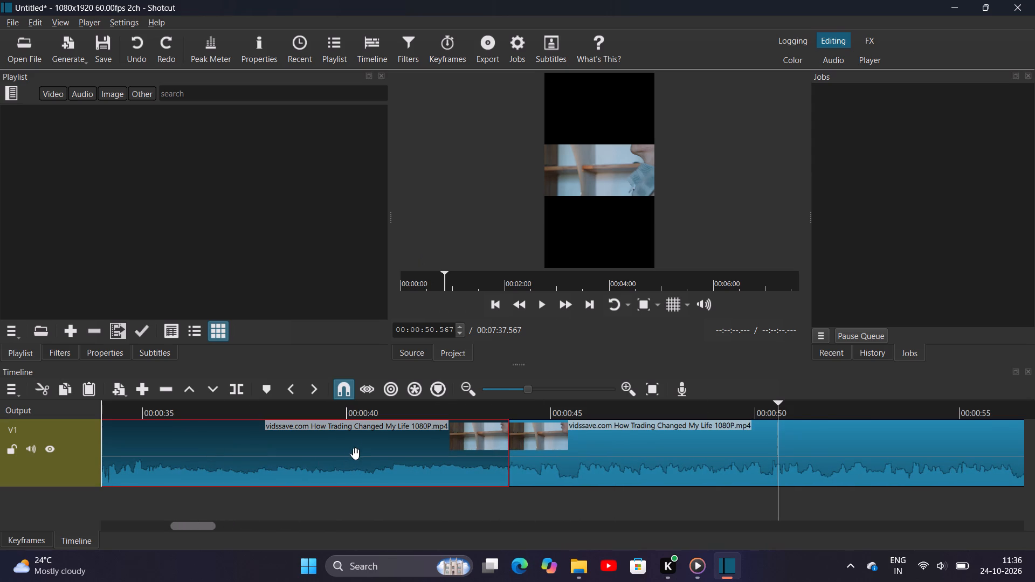
click(415, 281)
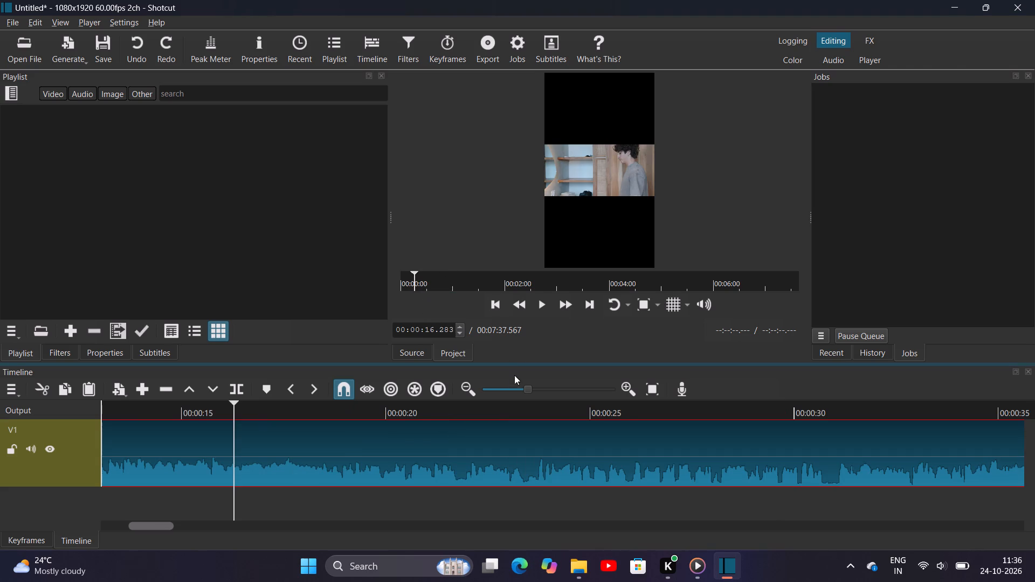
key(space)
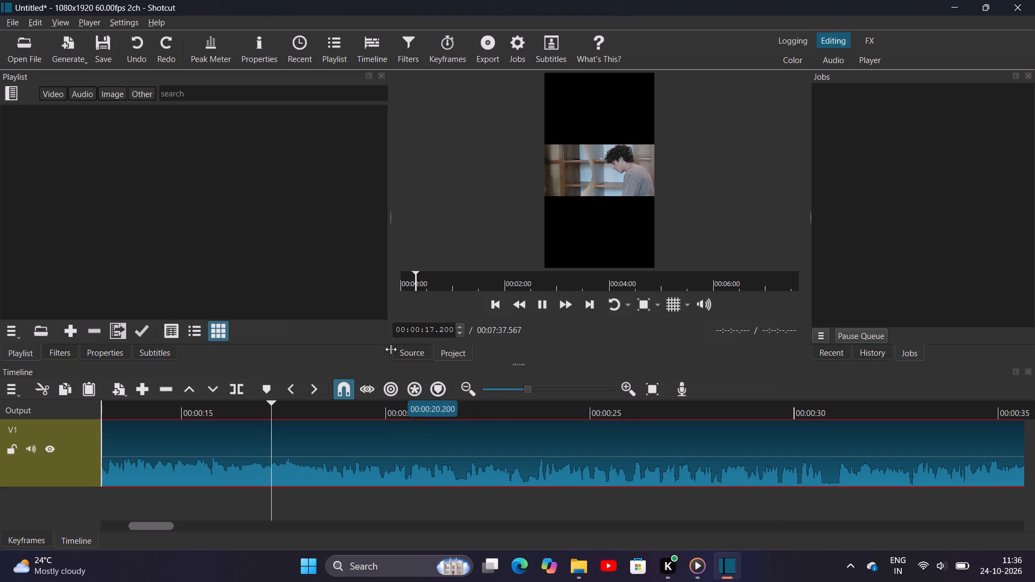
click(424, 281)
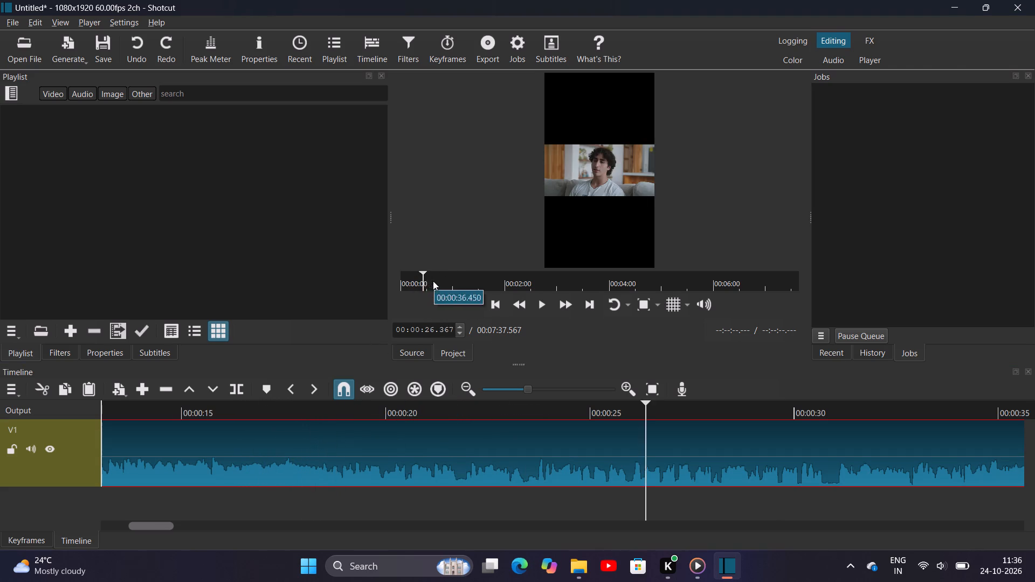
click(433, 281)
key(space)
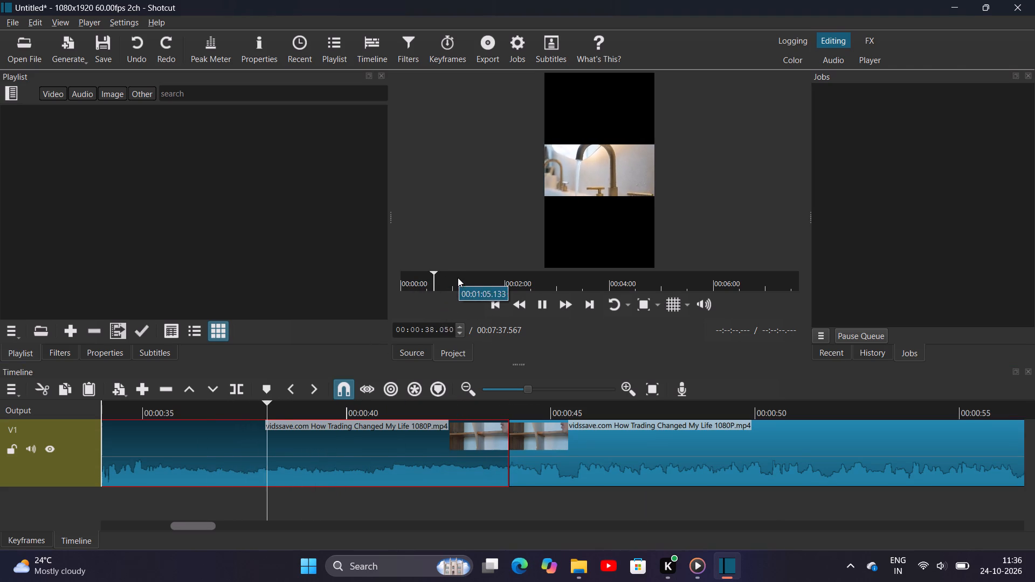
click(438, 279)
click(453, 283)
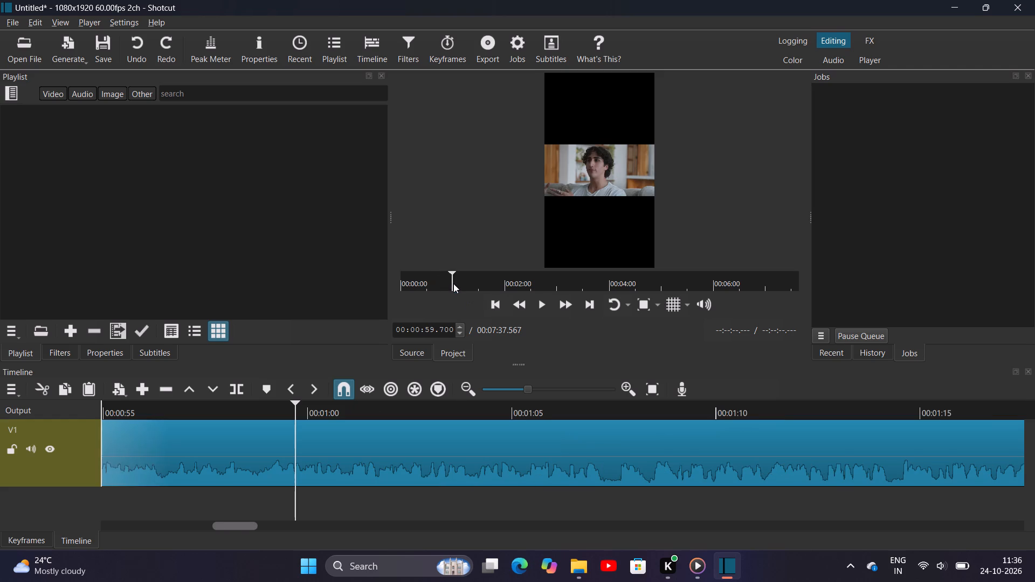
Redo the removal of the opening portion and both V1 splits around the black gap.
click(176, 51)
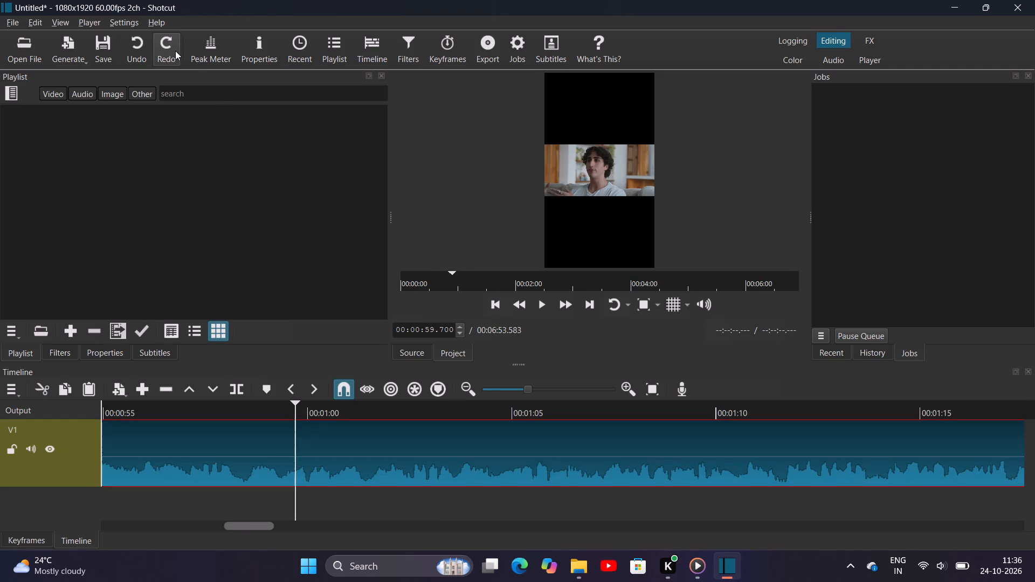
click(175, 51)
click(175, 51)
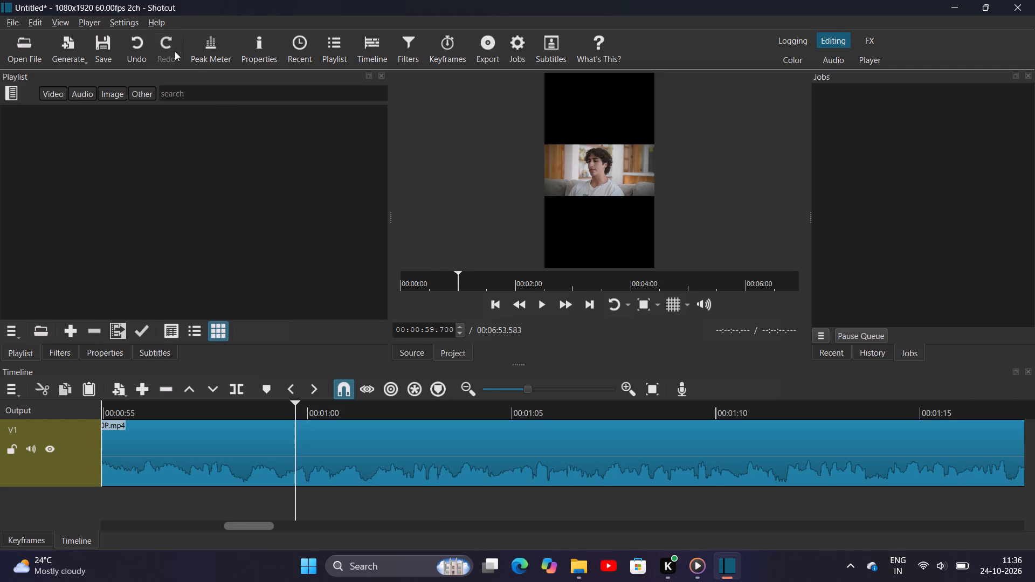
Recheck V1 playback around the black gap near 0:49 and undo both splits there.
key(space)
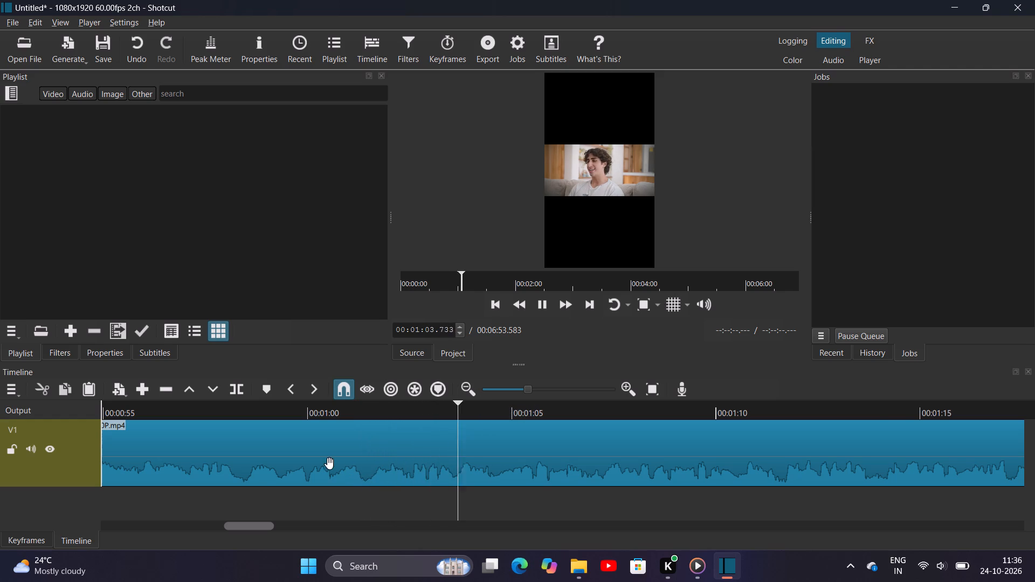
scroll(310, 454, down, 2)
click(271, 451)
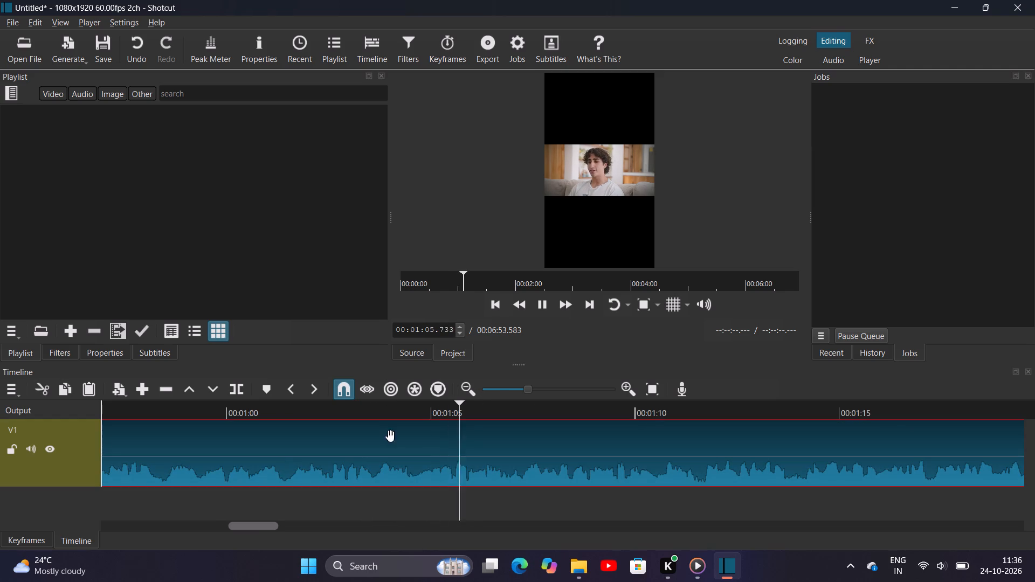
click(441, 286)
key(space)
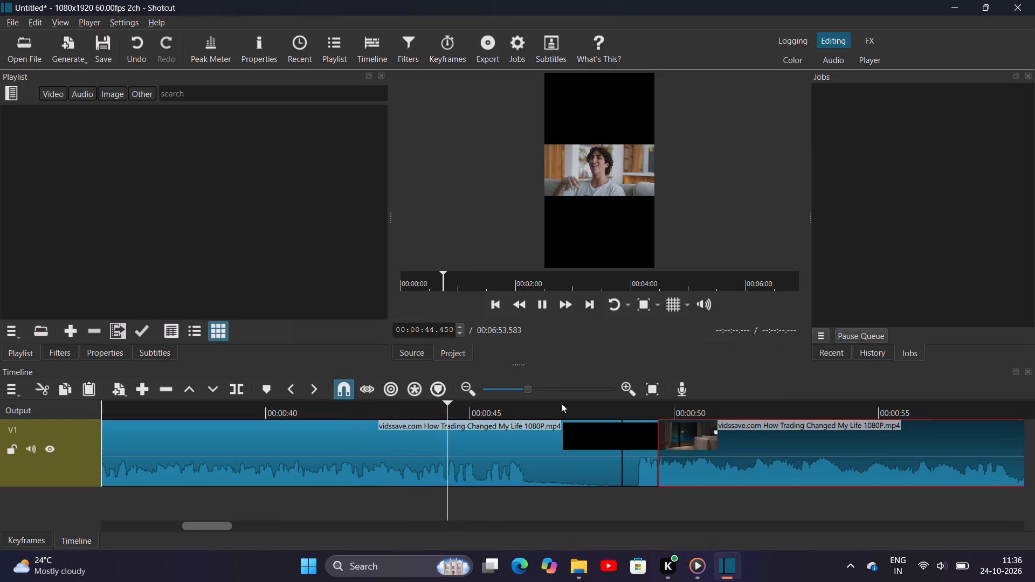
click(141, 44)
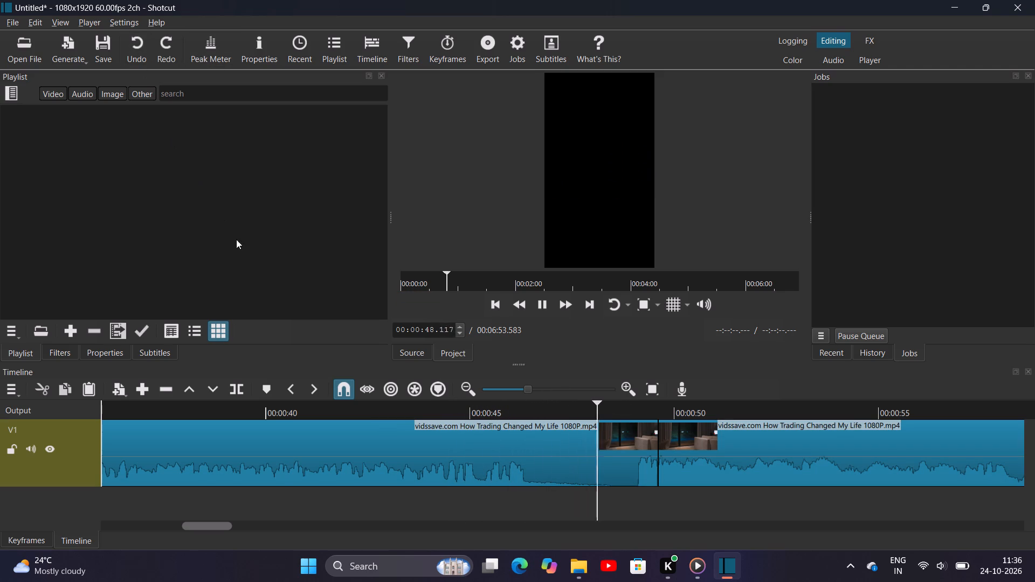
key(space)
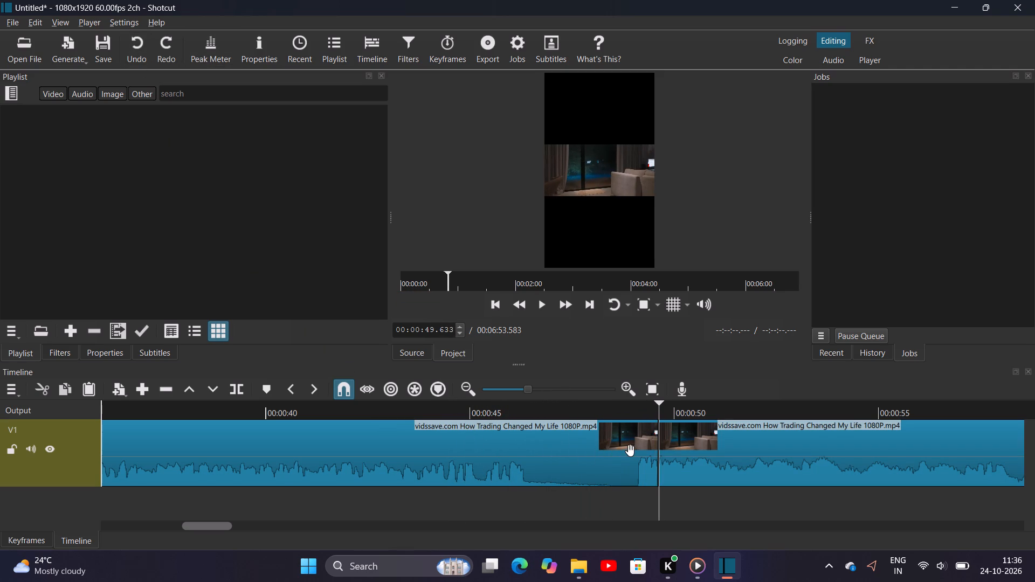
key(space)
key(space)
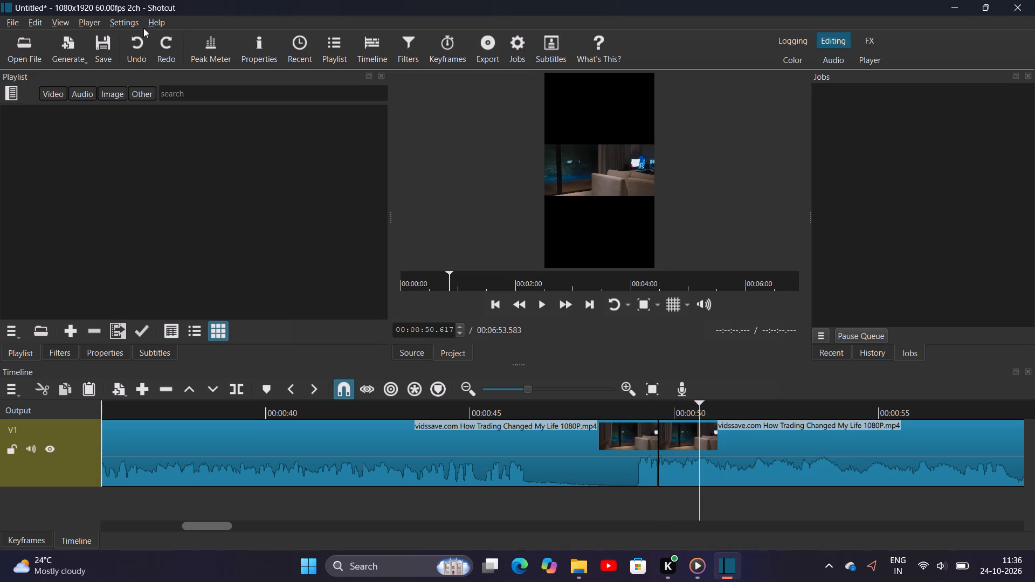
click(135, 51)
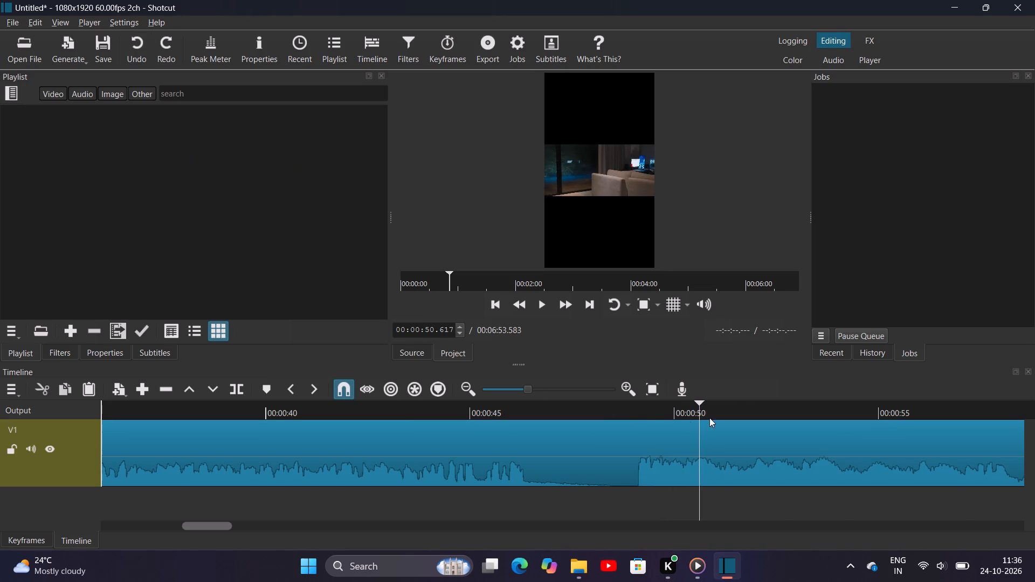
Split V1 at 00:00:48.850, inside the black gap just before the night room shot begins.
drag(694, 407, 648, 406)
drag(648, 406, 613, 408)
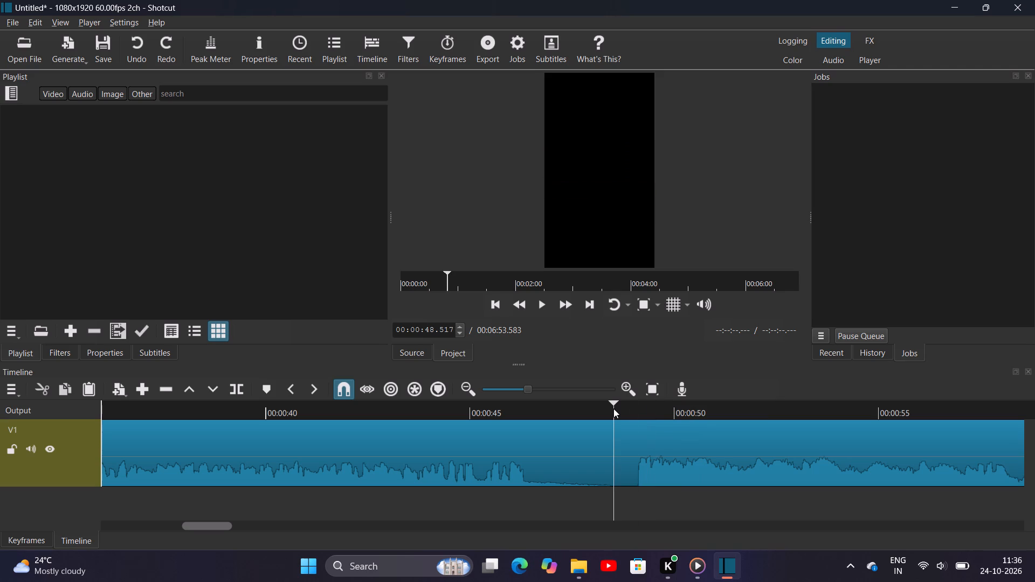
key(space)
key(space)
key(space)
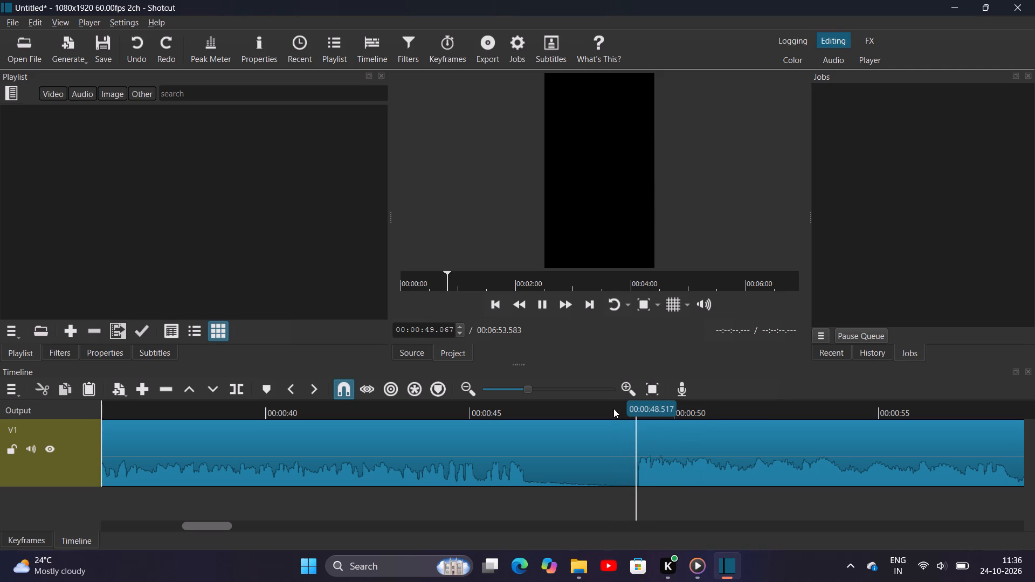
key(space)
drag(657, 410, 625, 410)
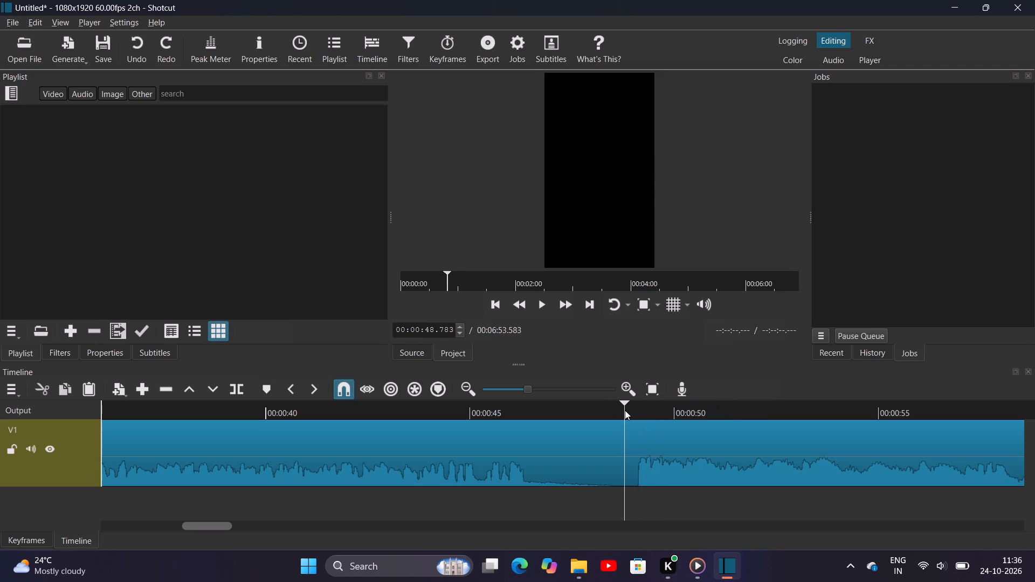
key(space)
key(space)
drag(646, 410, 645, 411)
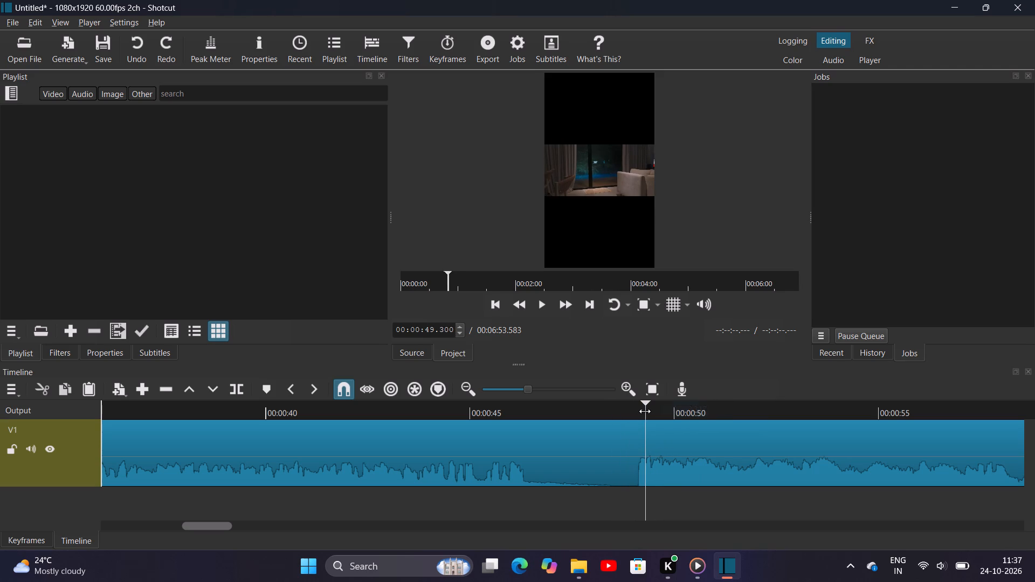
drag(645, 411, 627, 411)
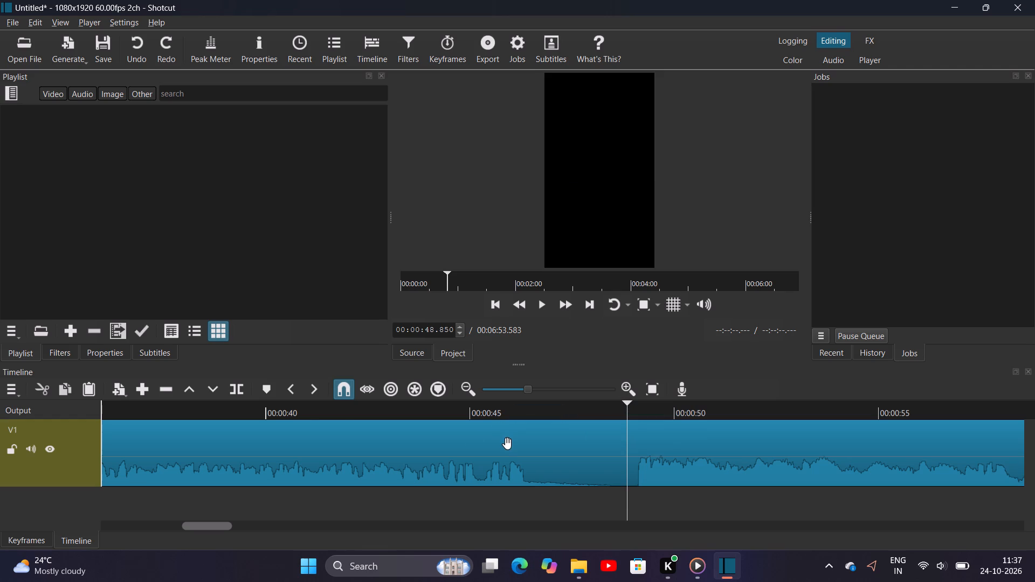
click(242, 386)
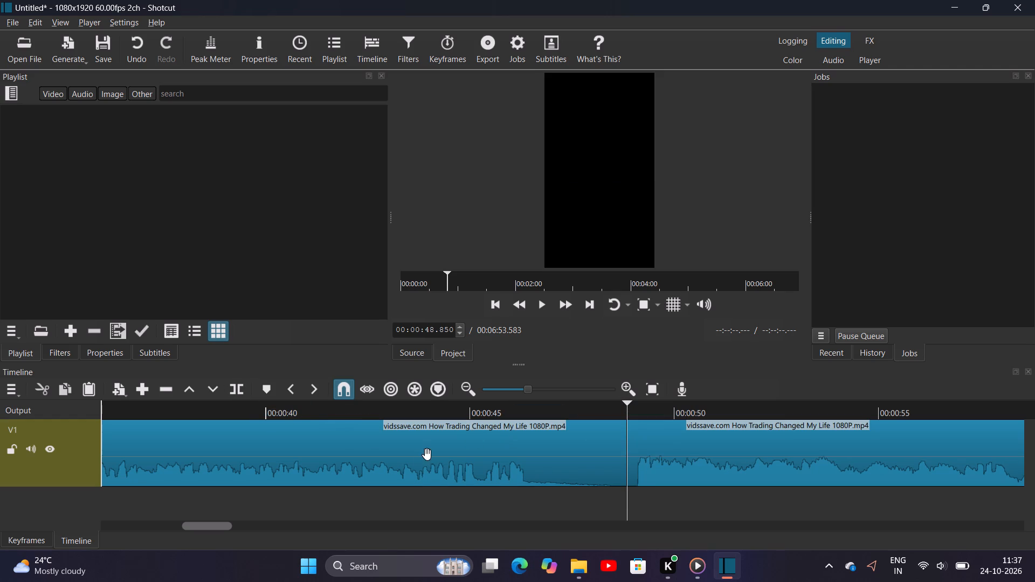
Cut the V1 portion before the 00:00:48.850 split so the short starts with the night room shot.
click(464, 474)
right_click(464, 474)
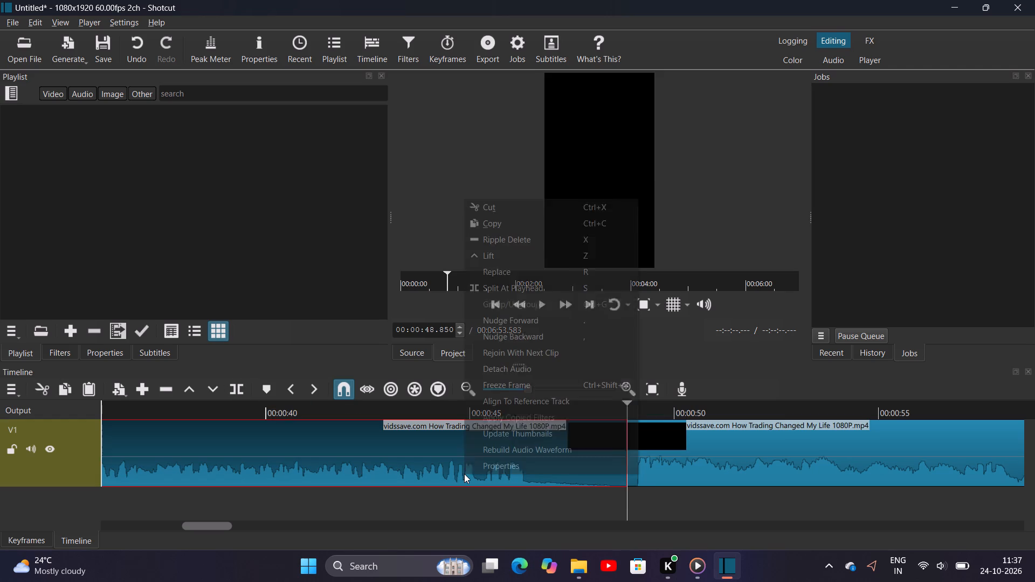
click(521, 210)
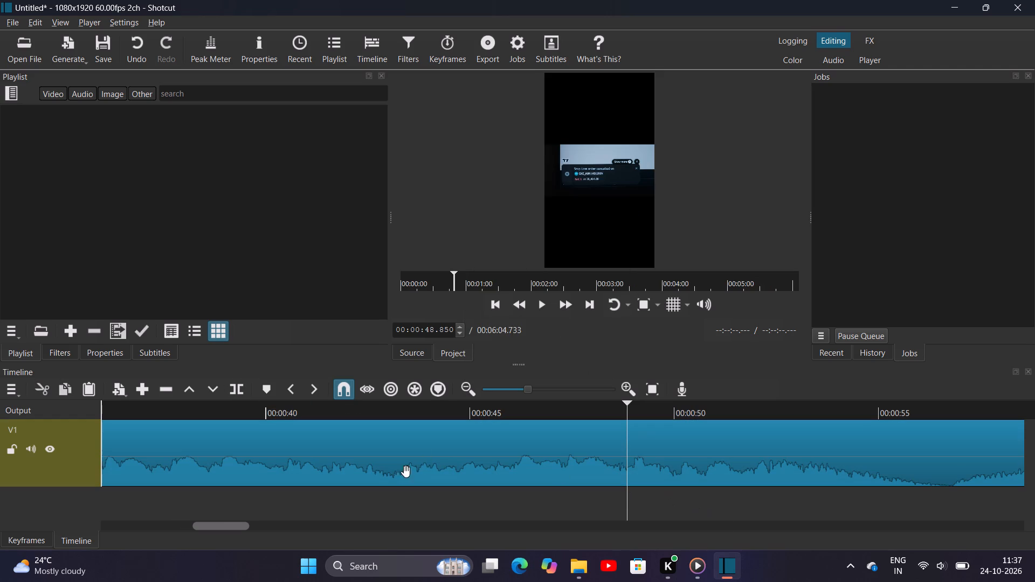
Play V1 from its start to the next fade to black and split it at 00:00:56.783.
click(402, 281)
key(space)
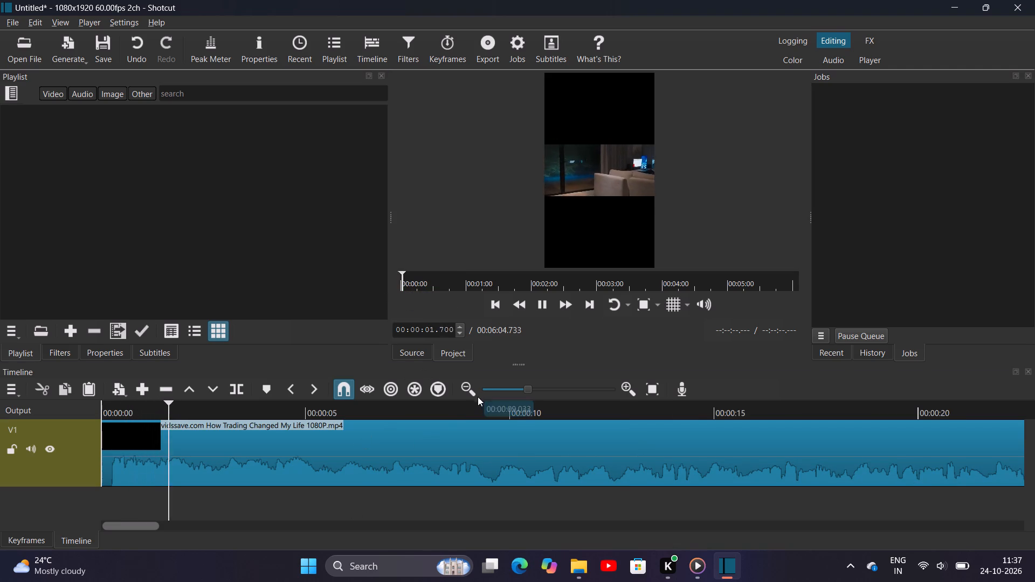
click(576, 304)
click(573, 305)
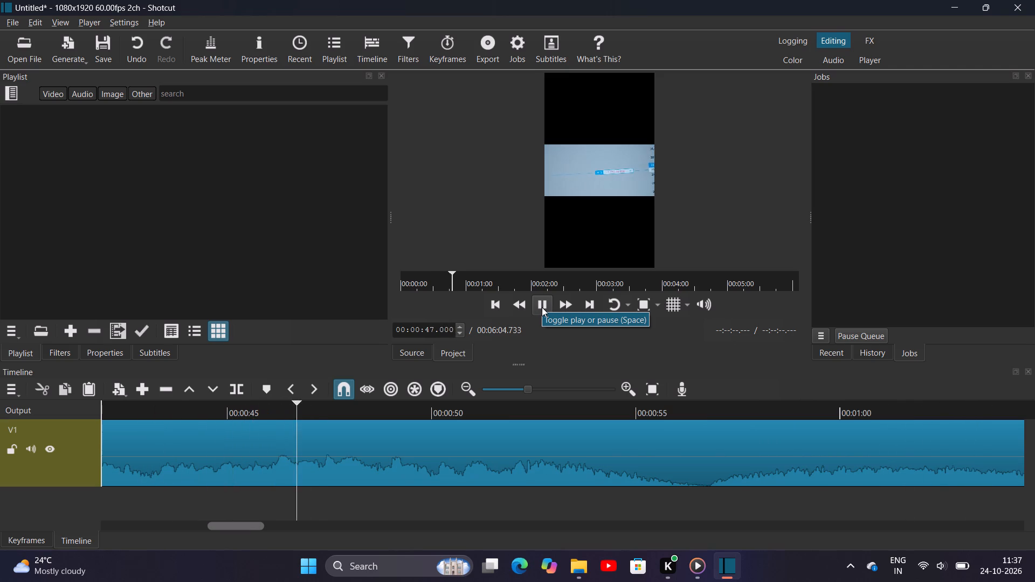
click(542, 307)
click(542, 307)
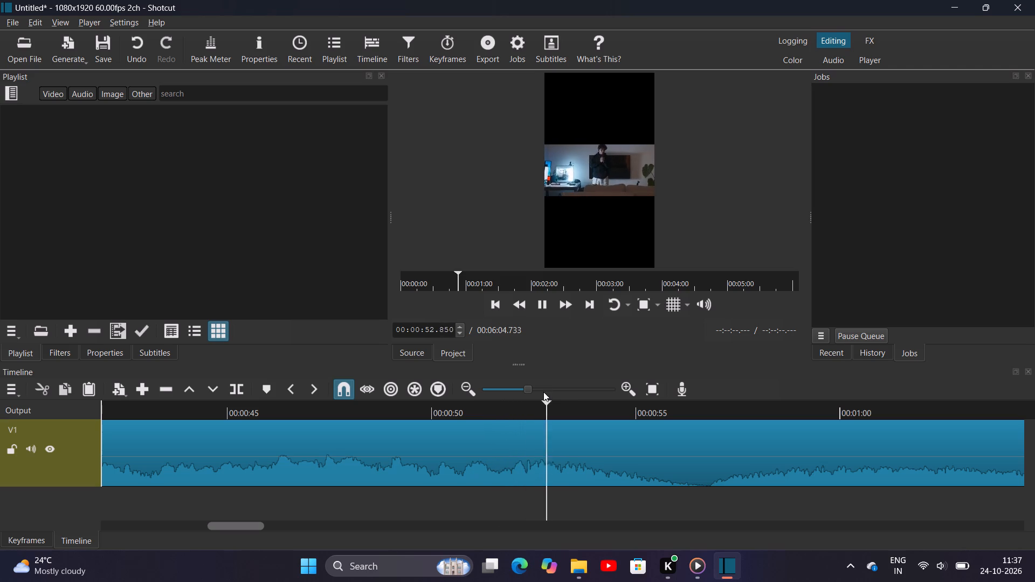
click(540, 304)
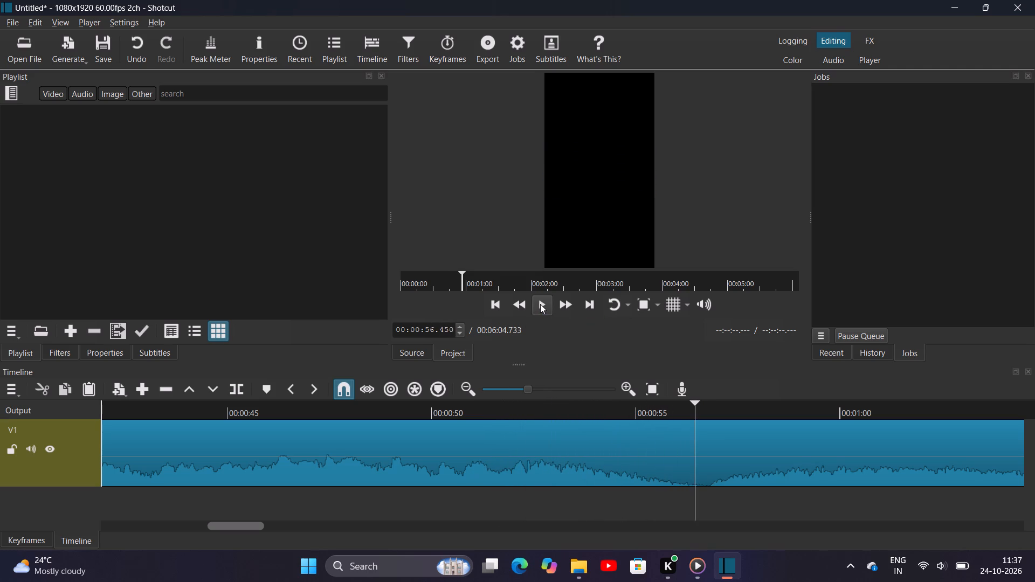
click(540, 304)
click(541, 304)
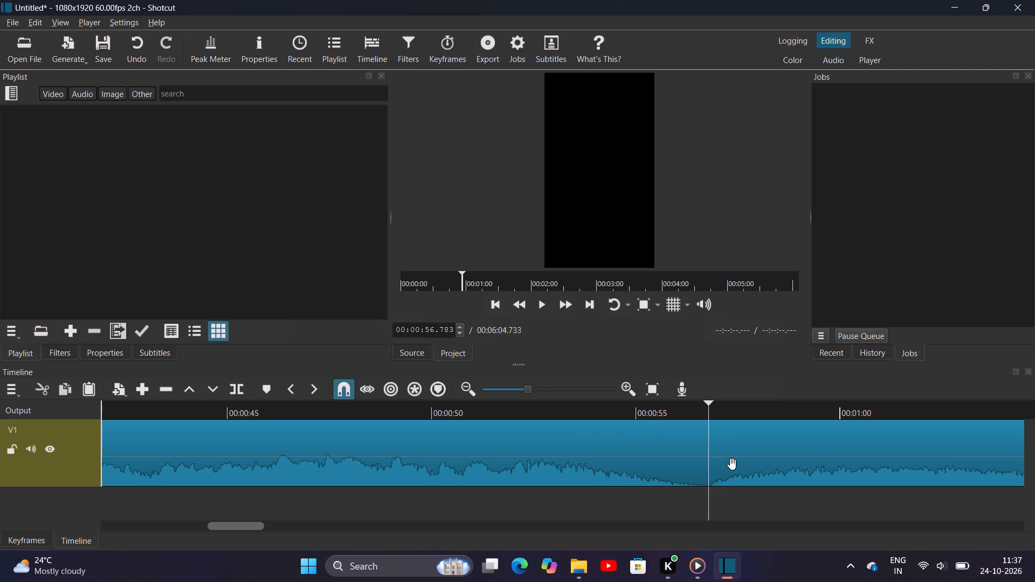
click(242, 384)
Cut all V1 footage after the 00:00:56.783 split.
right_click(775, 447)
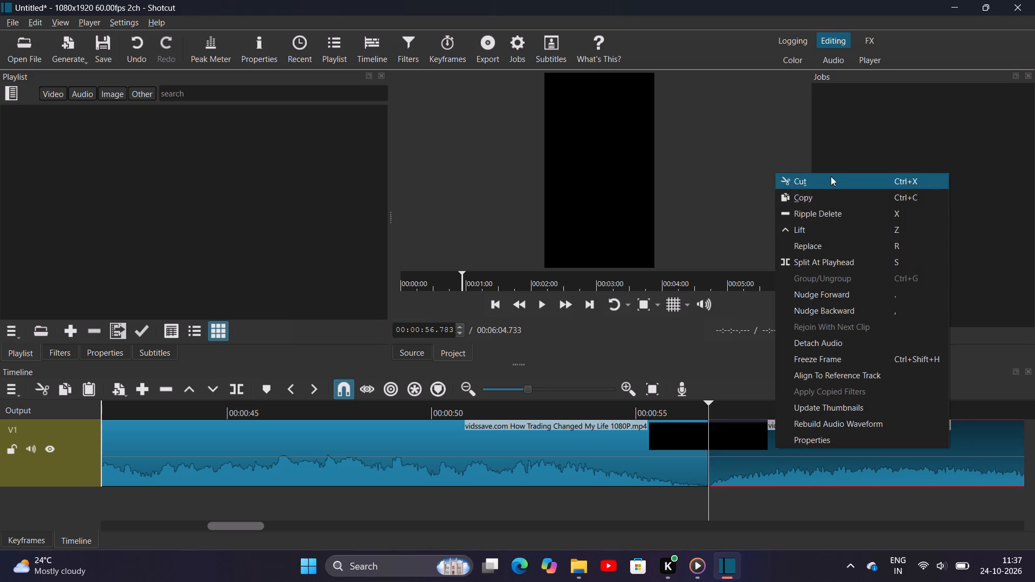
click(824, 184)
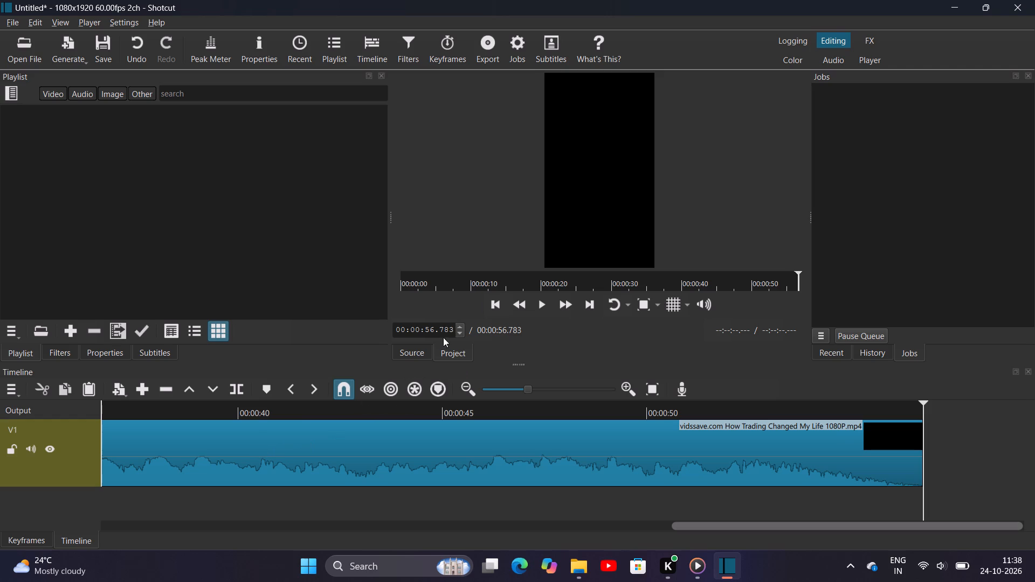
Add the Size, Position & Rotate filter to the remaining V1 clip.
click(401, 281)
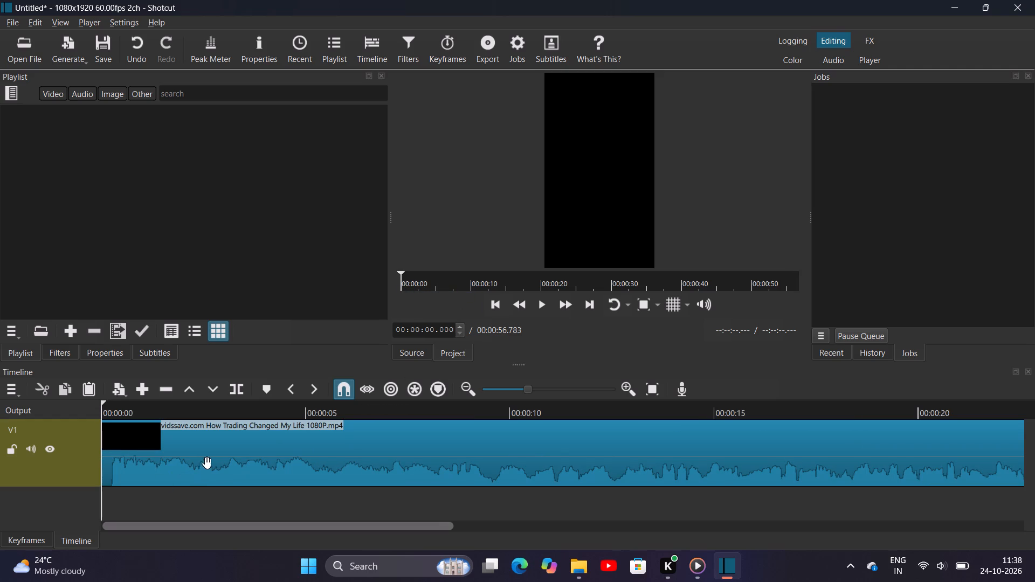
click(52, 345)
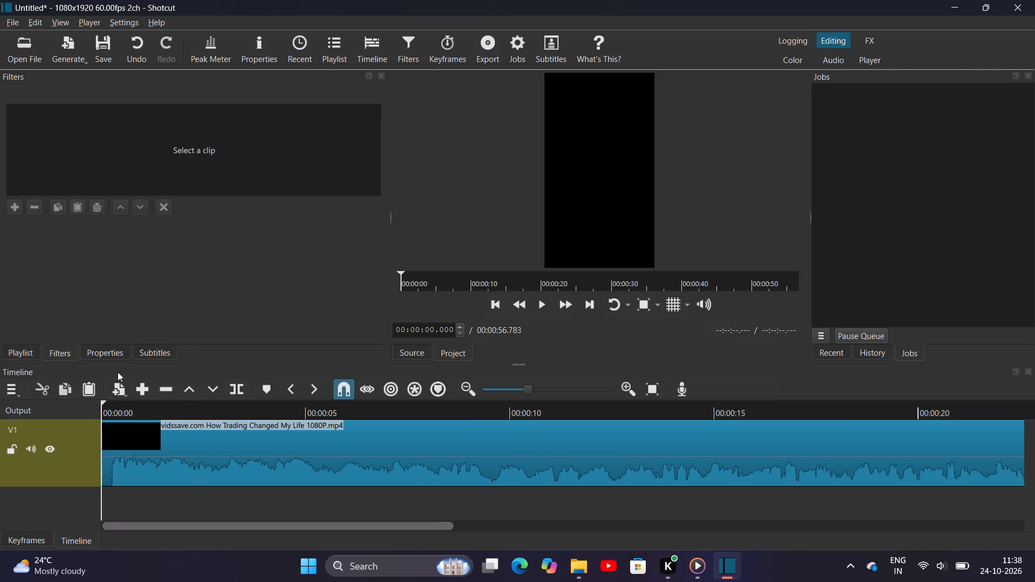
click(19, 207)
drag(395, 480, 384, 472)
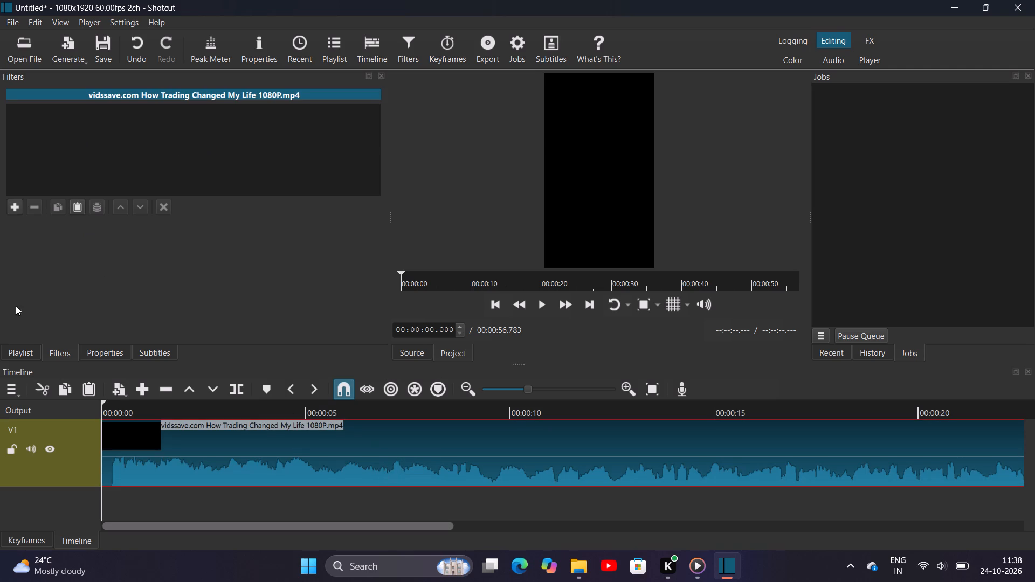
click(15, 211)
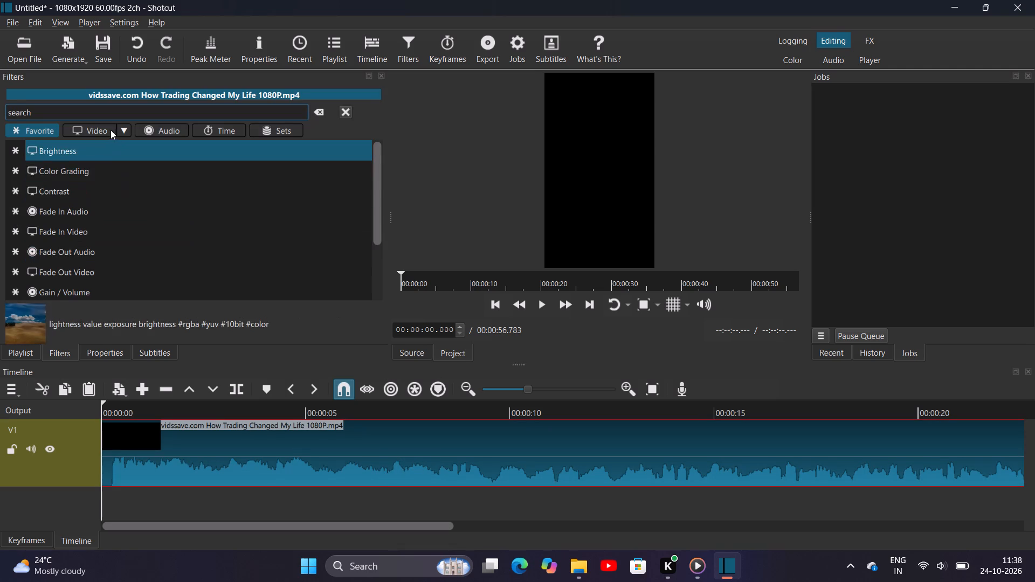
scroll(117, 274, down, 1)
scroll(95, 234, down, 1)
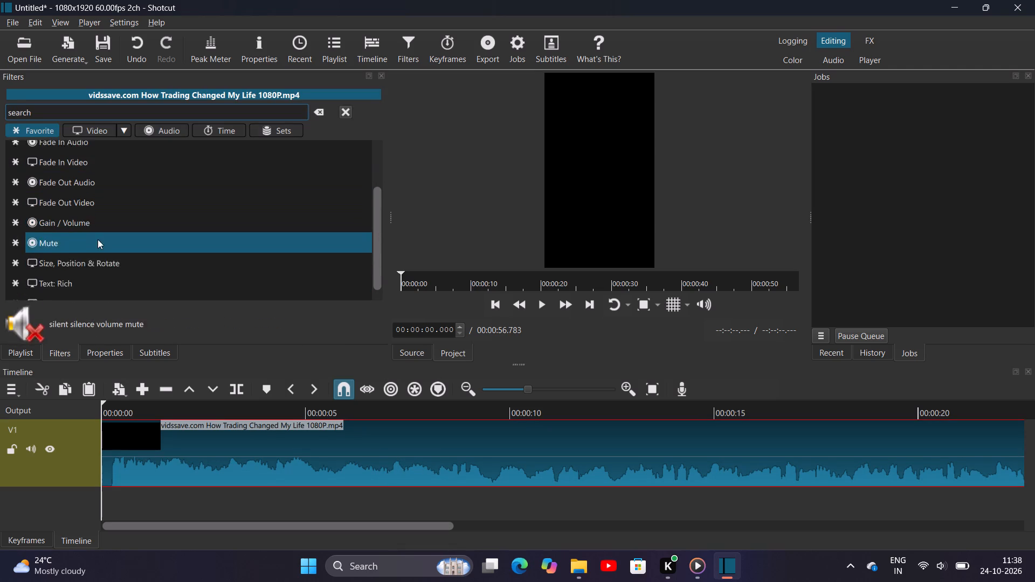
click(101, 244)
click(127, 252)
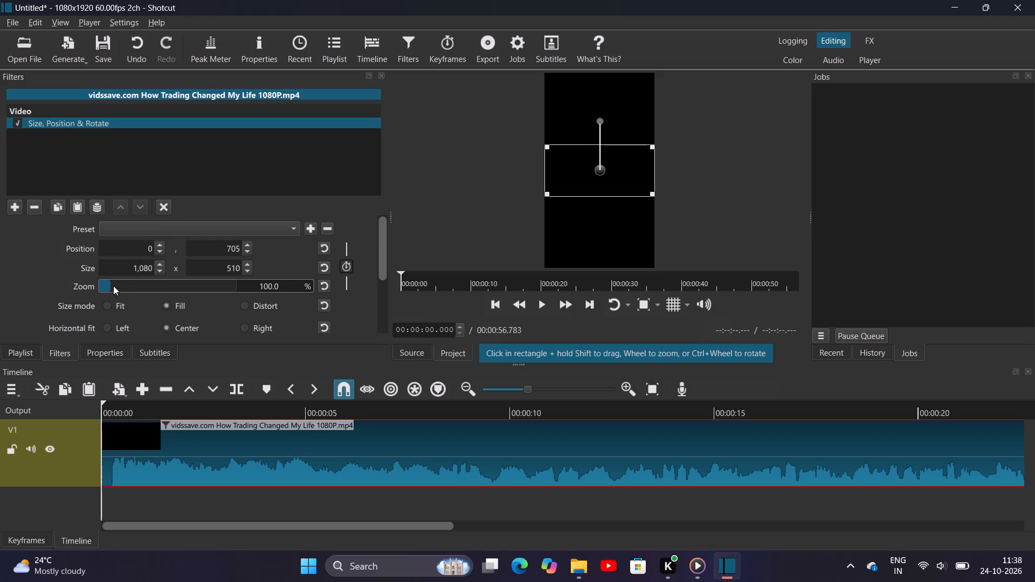
Set the clip's zoom to 155.9% and play its opening seconds to check the vertical framing.
drag(112, 285, 120, 289)
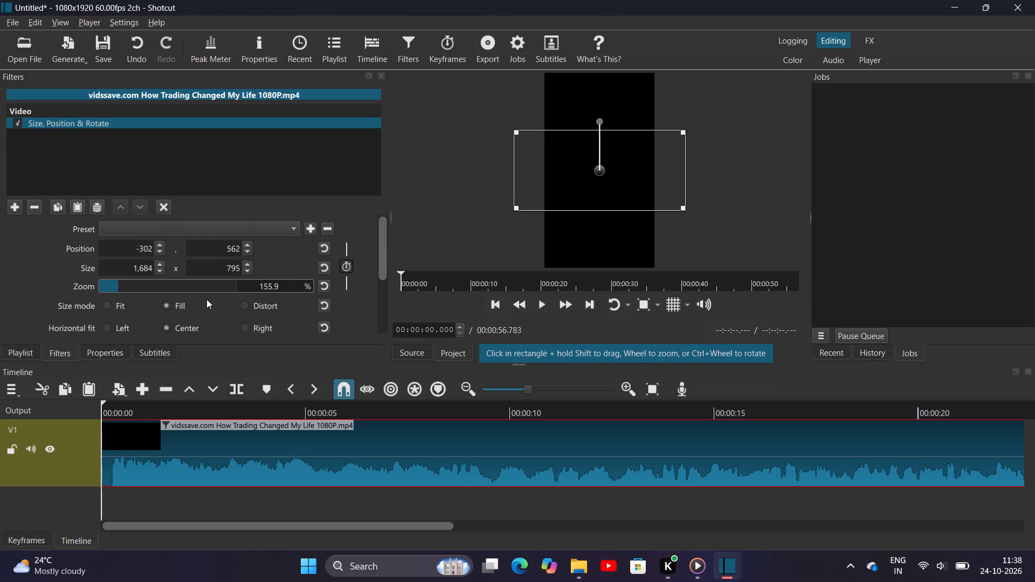
key(space)
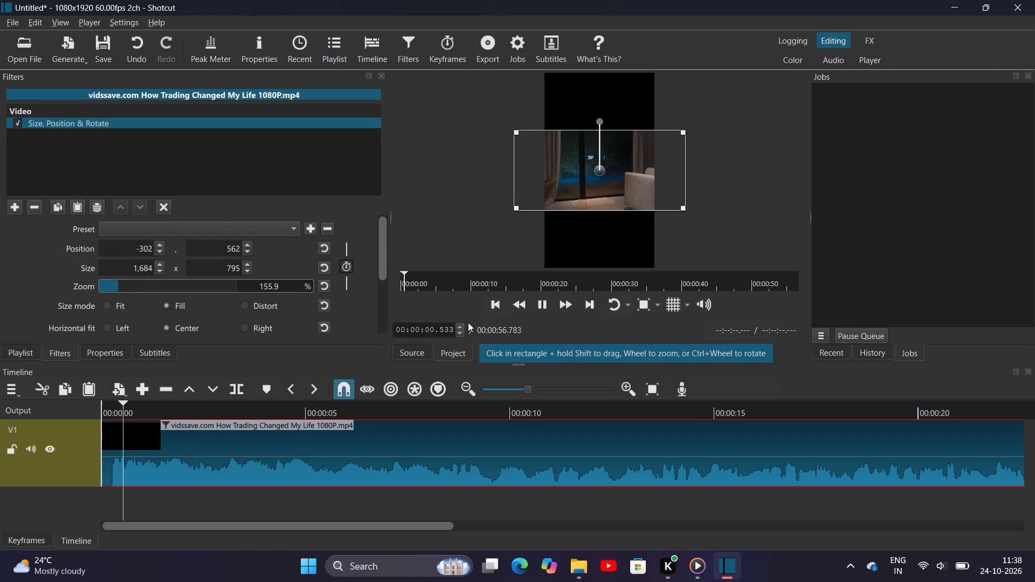
key(space)
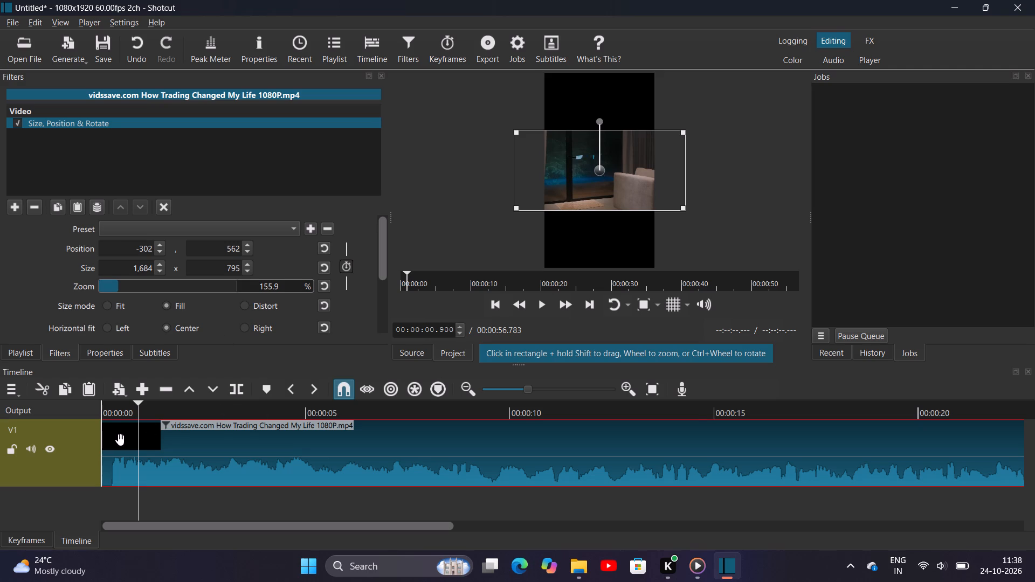
drag(138, 401, 130, 403)
drag(130, 403, 106, 409)
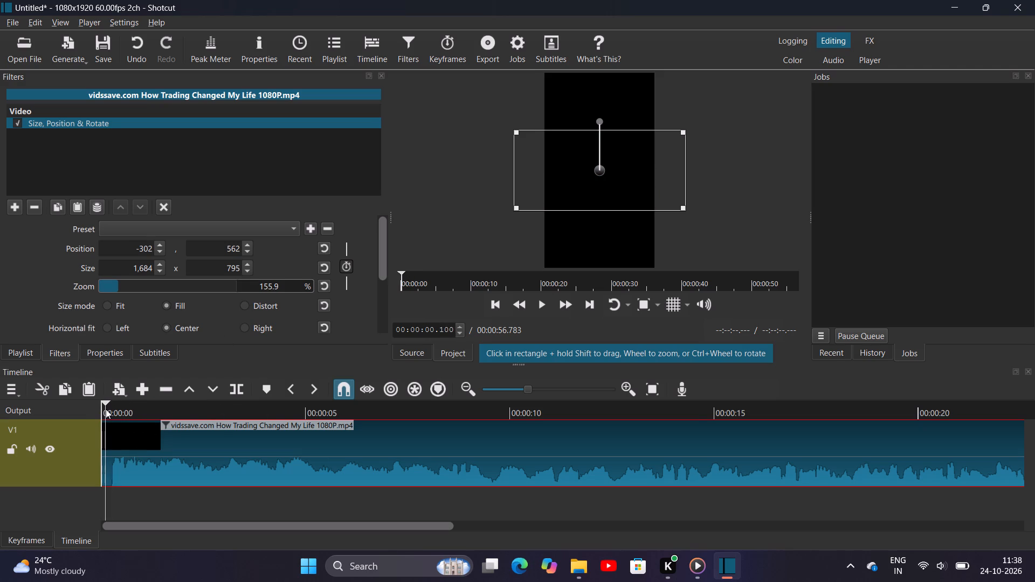
drag(106, 409, 82, 409)
key(space)
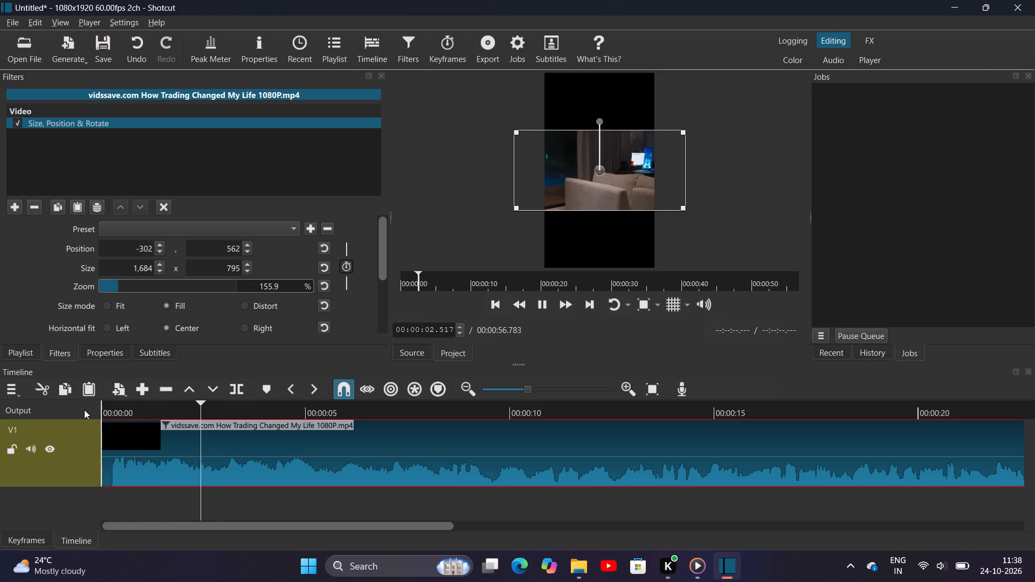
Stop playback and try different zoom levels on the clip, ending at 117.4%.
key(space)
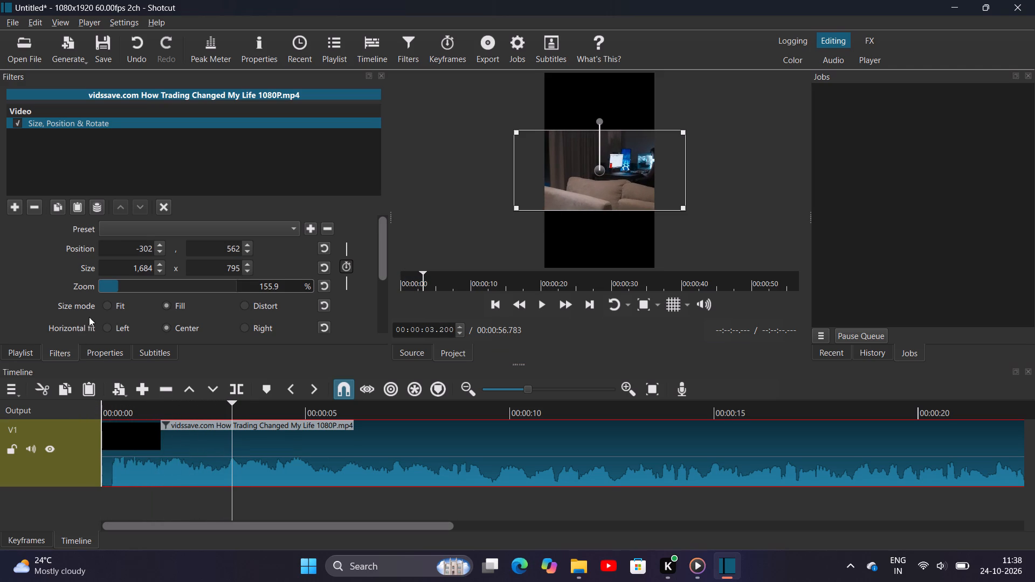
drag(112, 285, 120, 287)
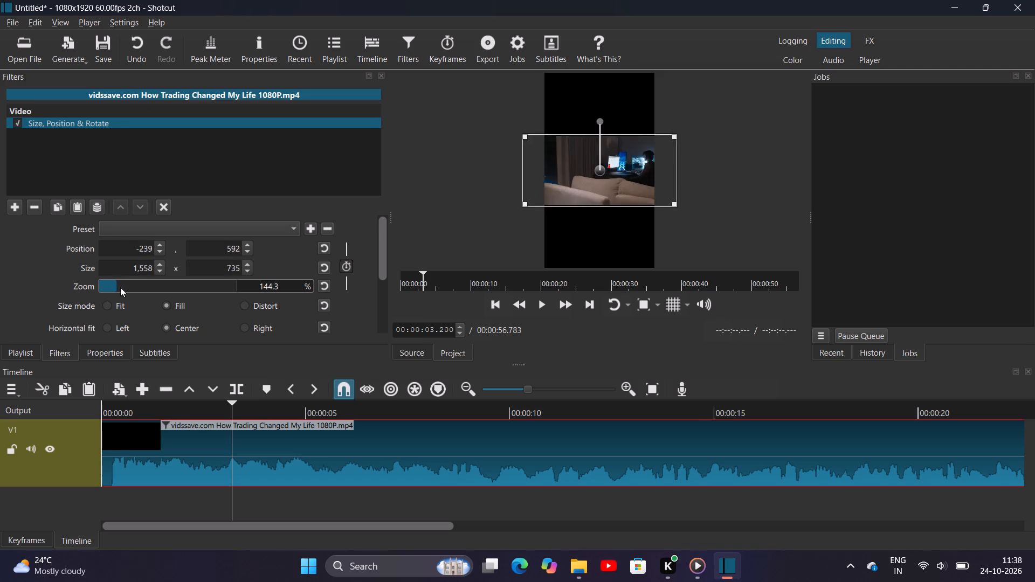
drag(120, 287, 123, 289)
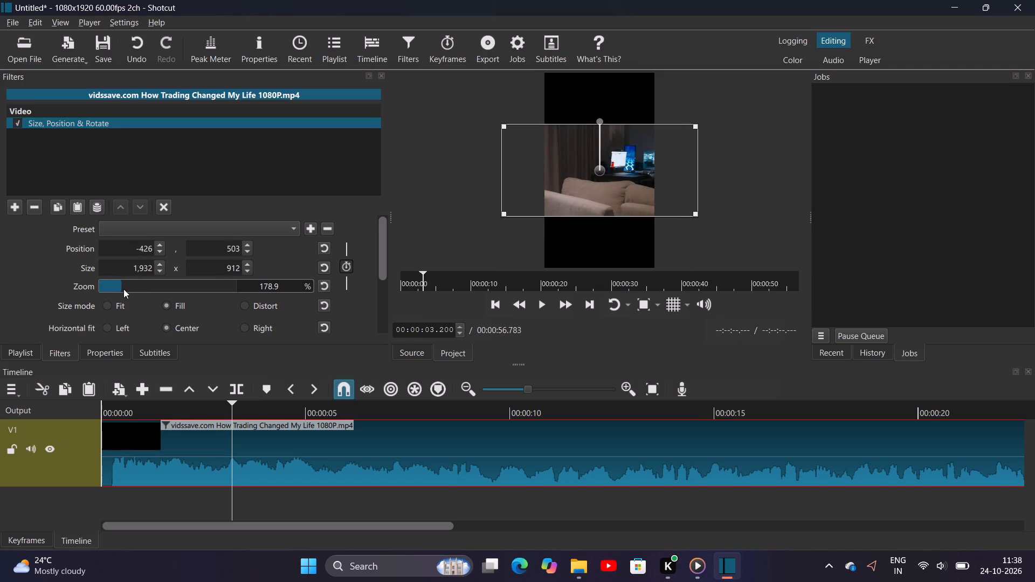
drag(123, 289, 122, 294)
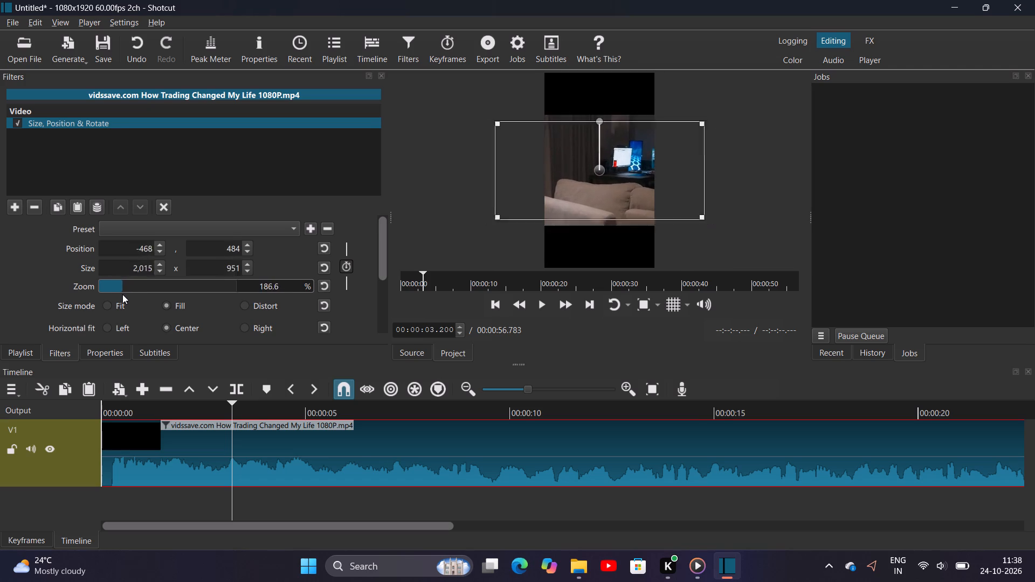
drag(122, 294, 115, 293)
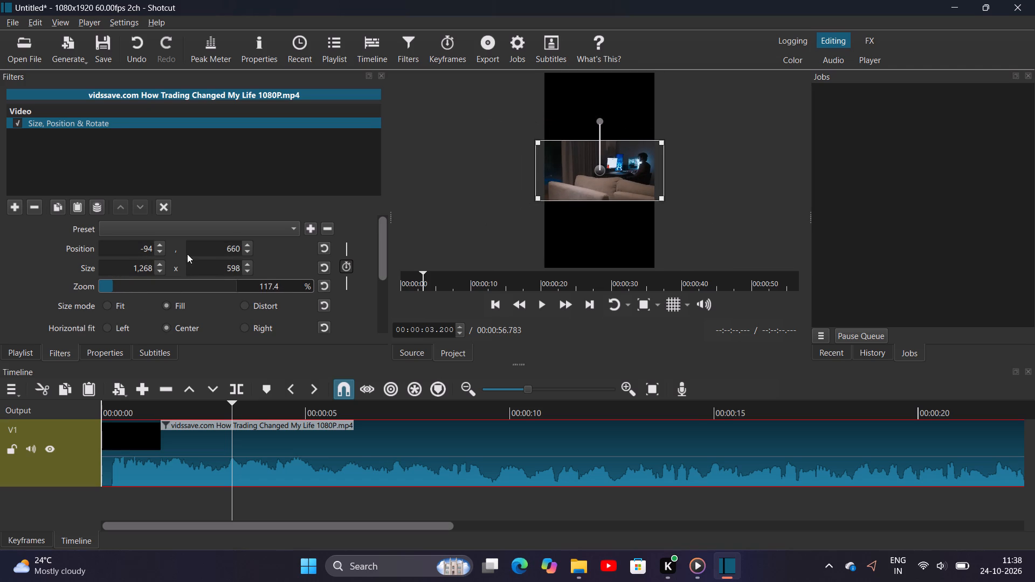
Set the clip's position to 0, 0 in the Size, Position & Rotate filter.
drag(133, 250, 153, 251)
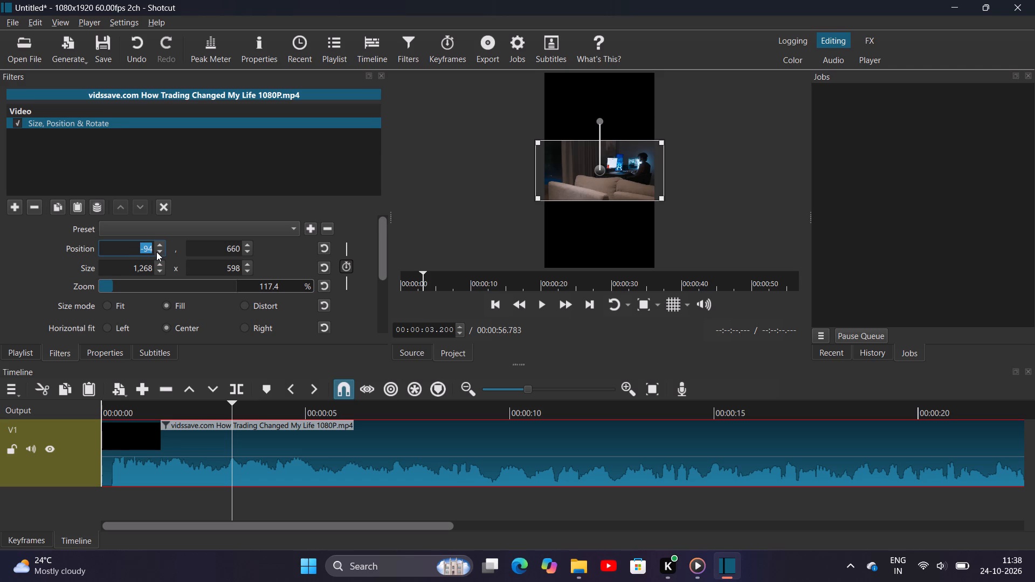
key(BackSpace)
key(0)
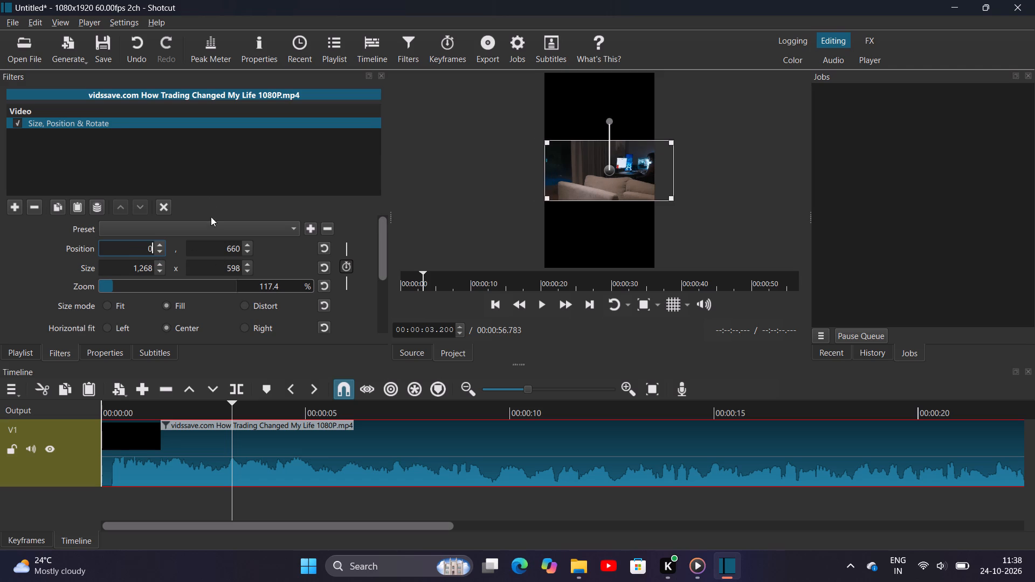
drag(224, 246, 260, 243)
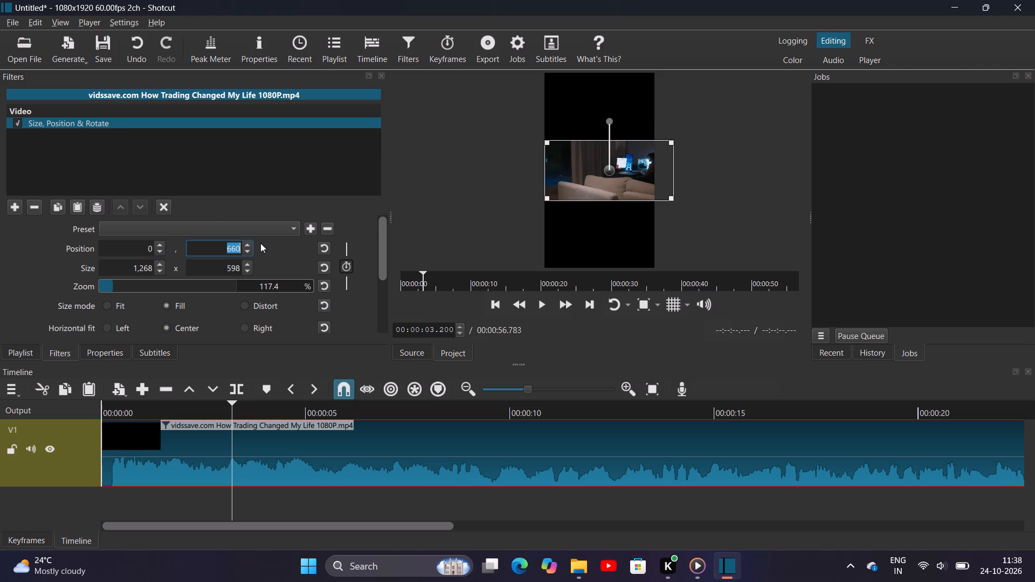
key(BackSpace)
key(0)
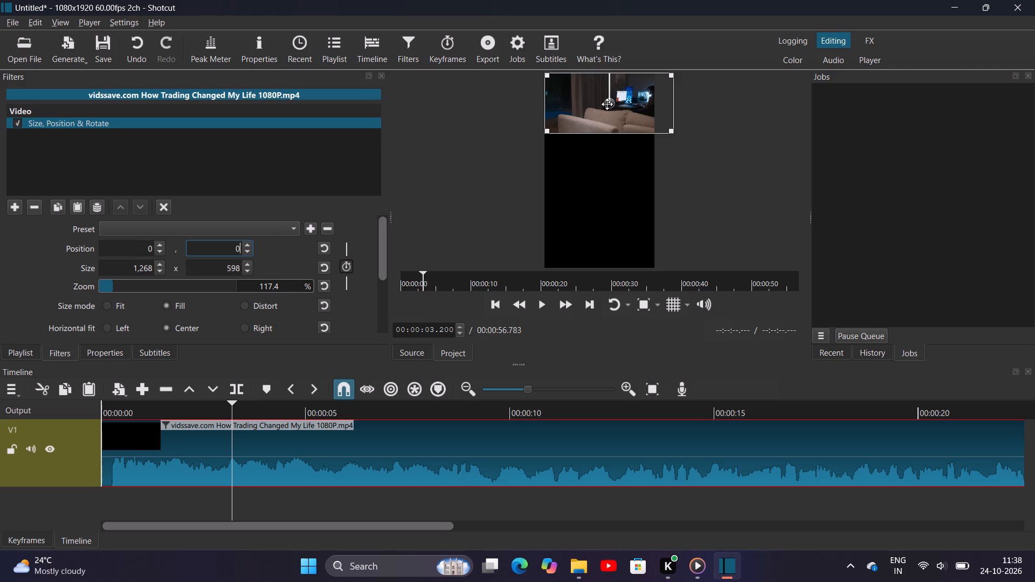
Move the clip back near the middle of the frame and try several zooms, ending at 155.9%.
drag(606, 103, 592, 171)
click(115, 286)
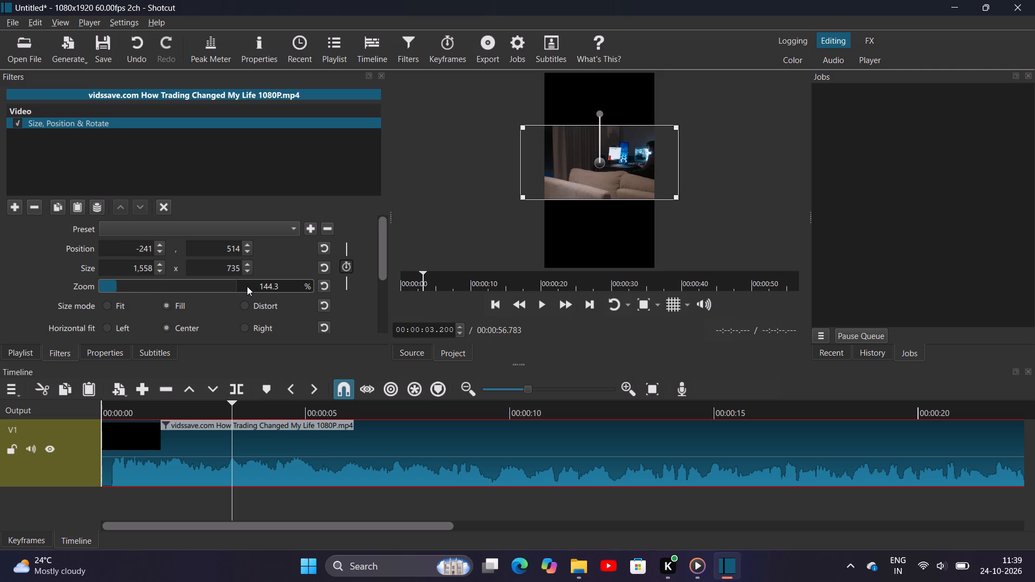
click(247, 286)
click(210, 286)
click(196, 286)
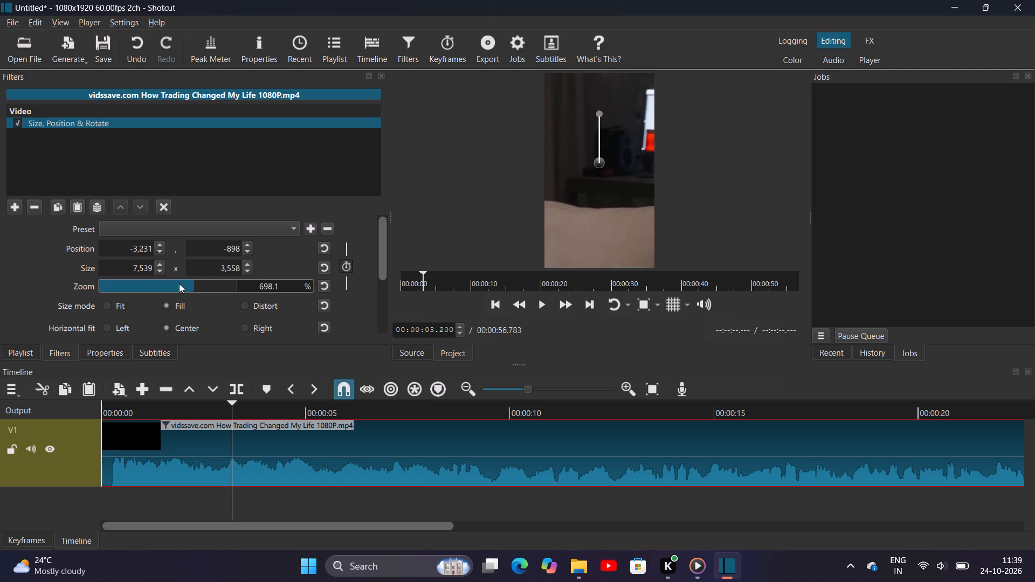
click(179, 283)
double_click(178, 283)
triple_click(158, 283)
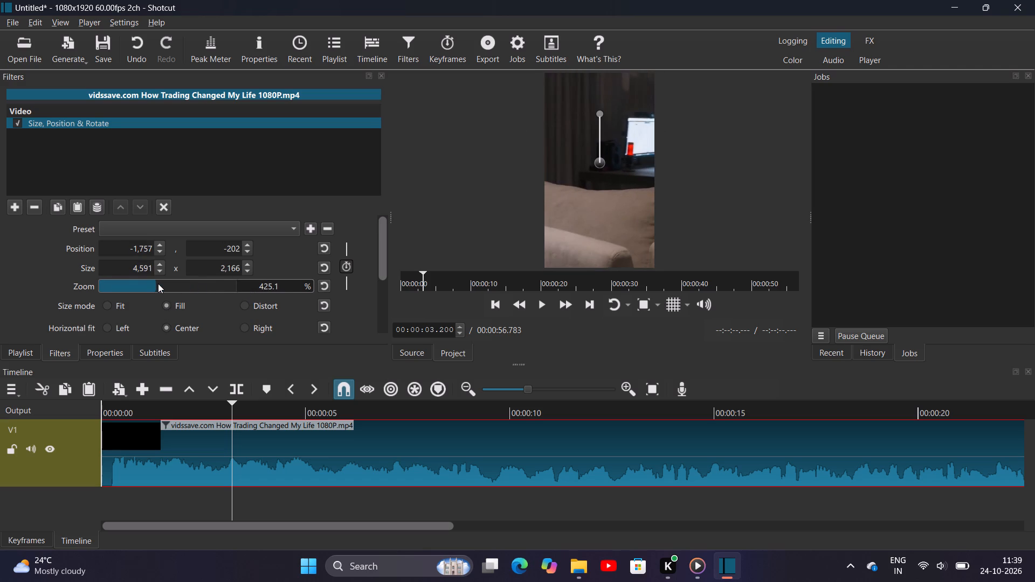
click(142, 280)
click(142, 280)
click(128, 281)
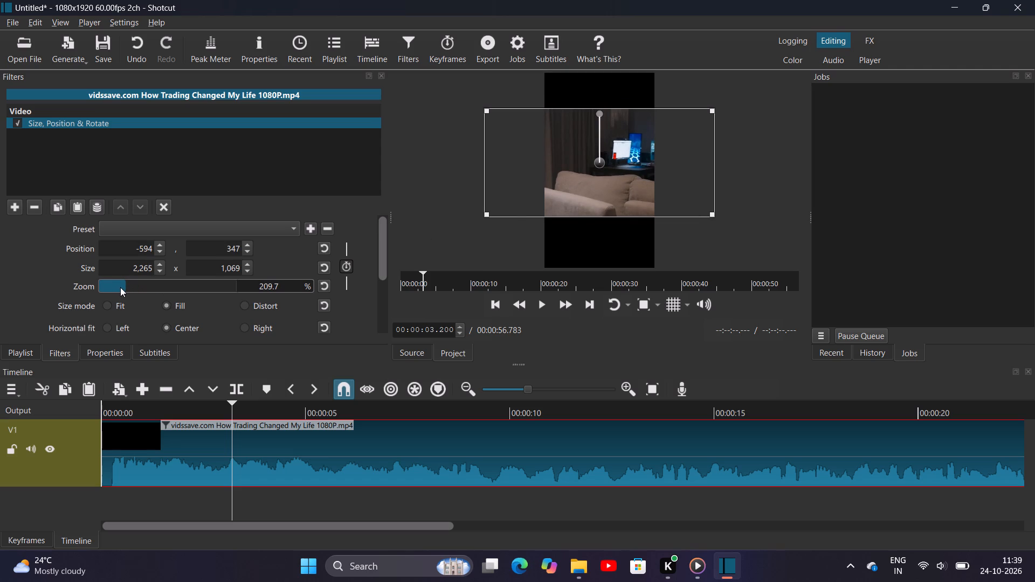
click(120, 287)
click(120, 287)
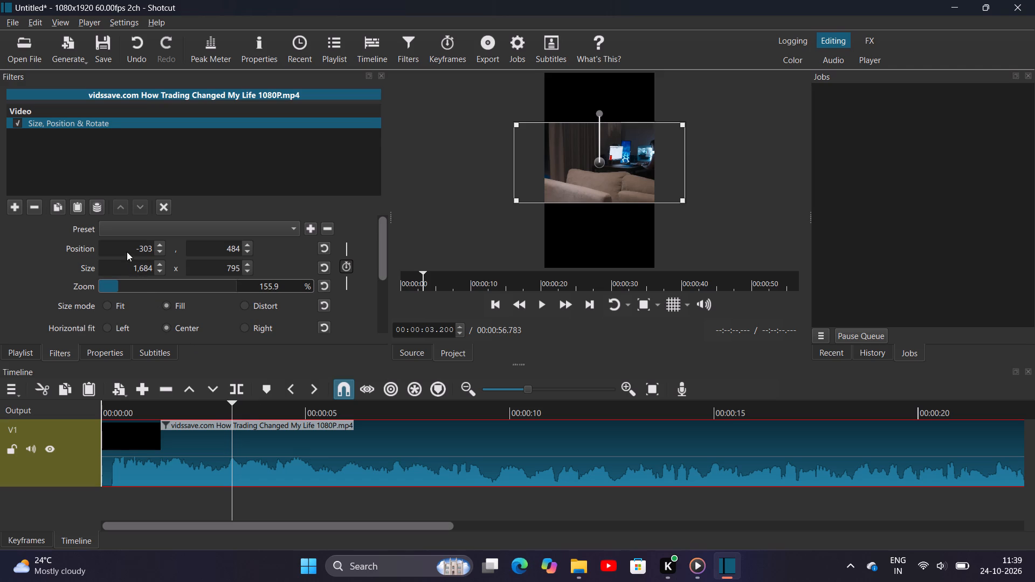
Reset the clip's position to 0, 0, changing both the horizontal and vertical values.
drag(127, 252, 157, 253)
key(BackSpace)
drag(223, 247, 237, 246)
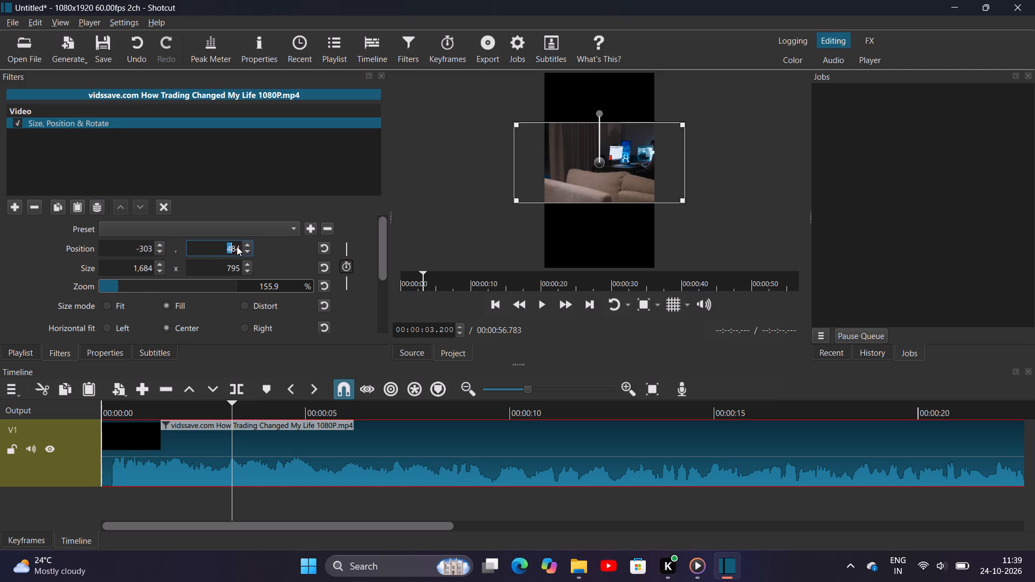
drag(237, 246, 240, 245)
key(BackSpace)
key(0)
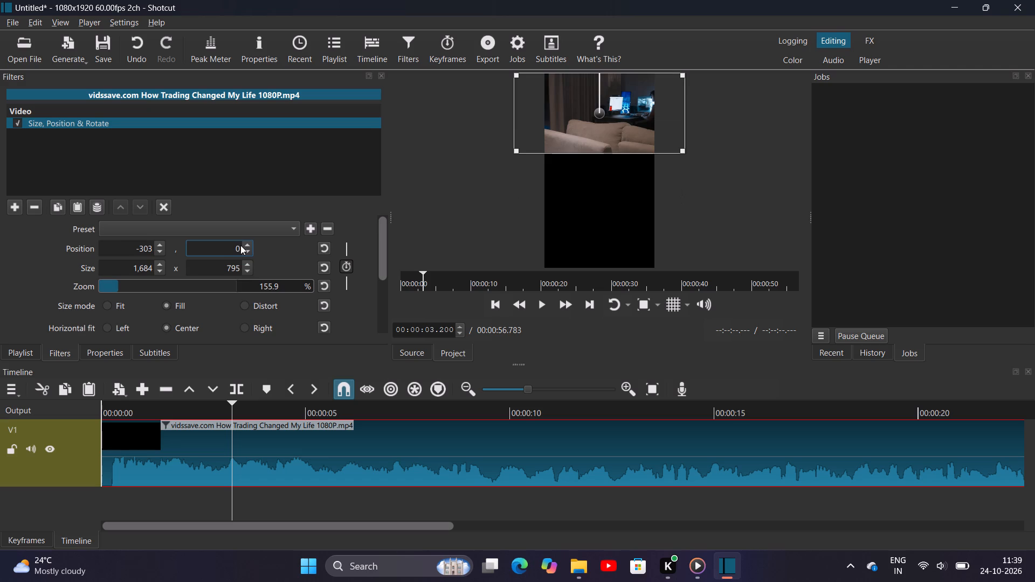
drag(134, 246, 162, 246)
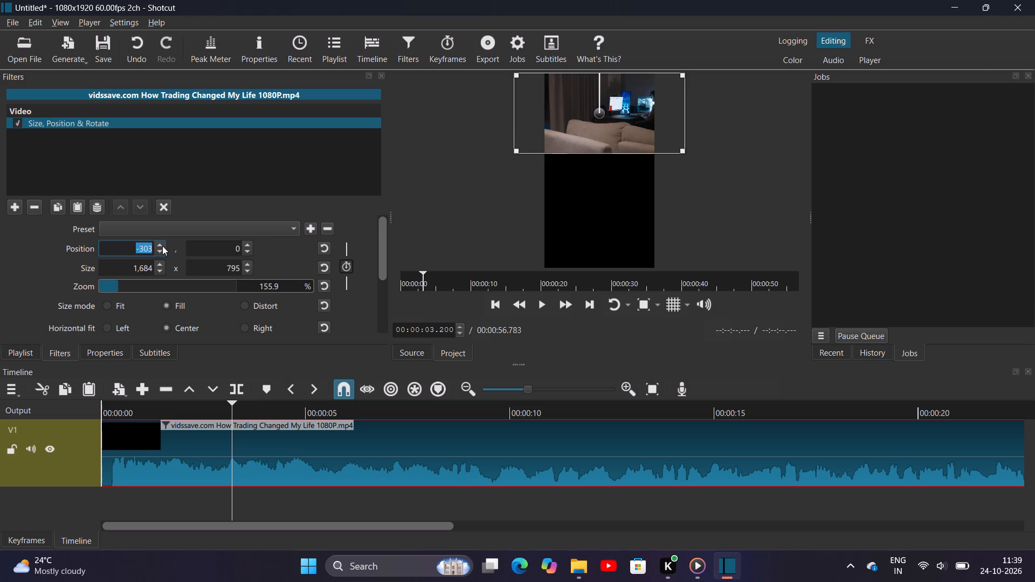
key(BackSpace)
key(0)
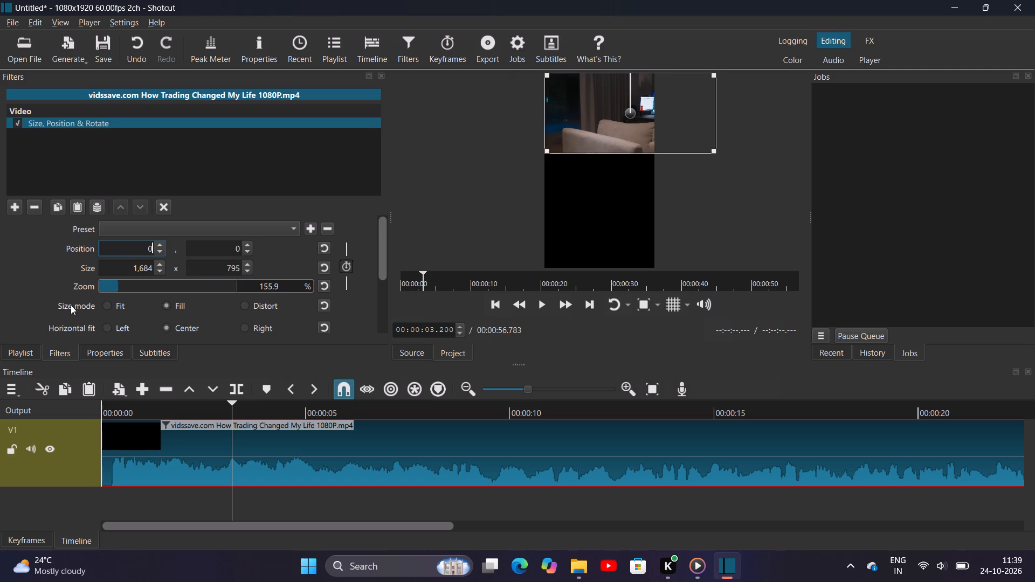
Move the clip in the preview by its centre handle to position about -169, 79.
drag(628, 106, 618, 123)
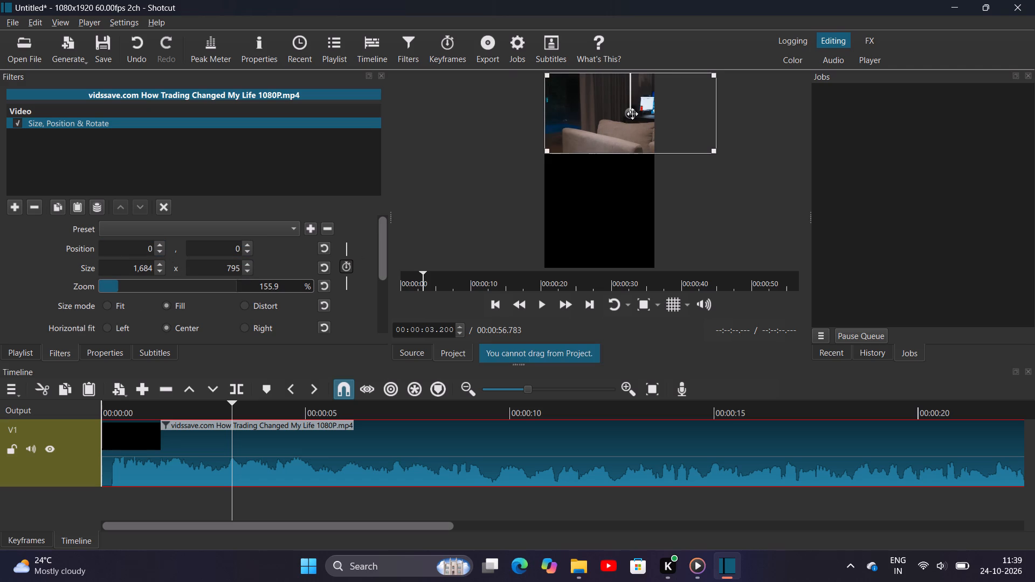
drag(633, 113, 611, 129)
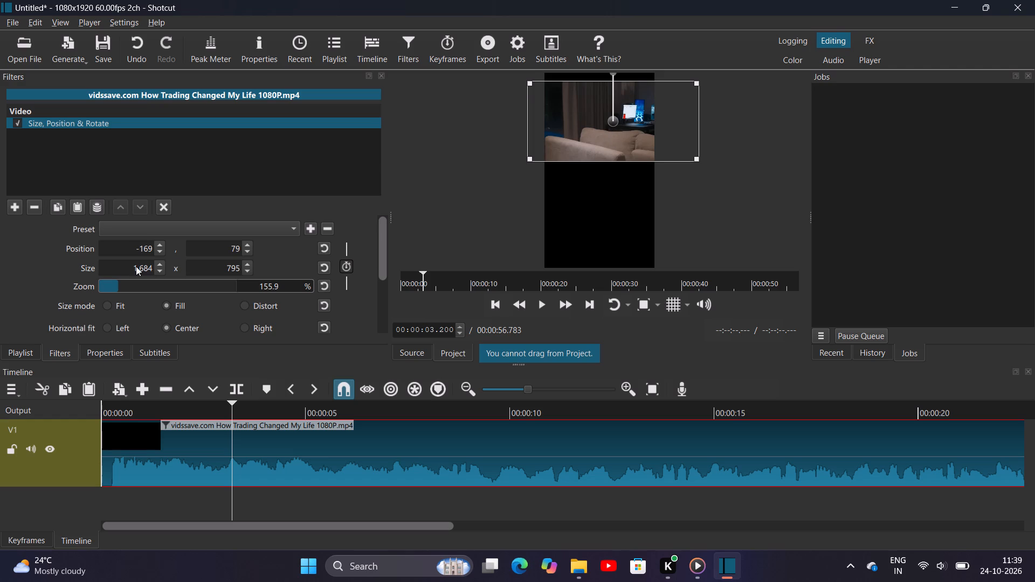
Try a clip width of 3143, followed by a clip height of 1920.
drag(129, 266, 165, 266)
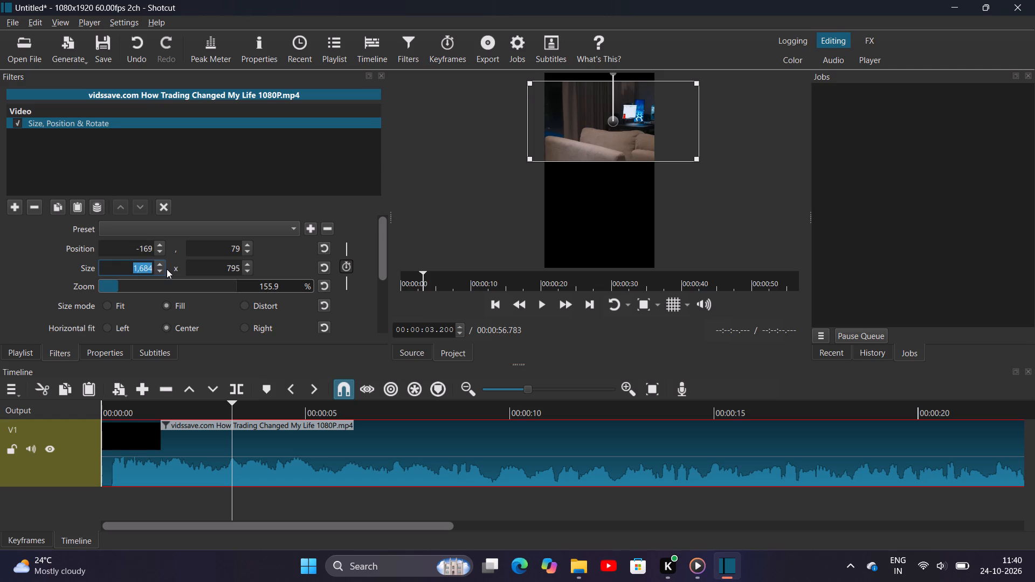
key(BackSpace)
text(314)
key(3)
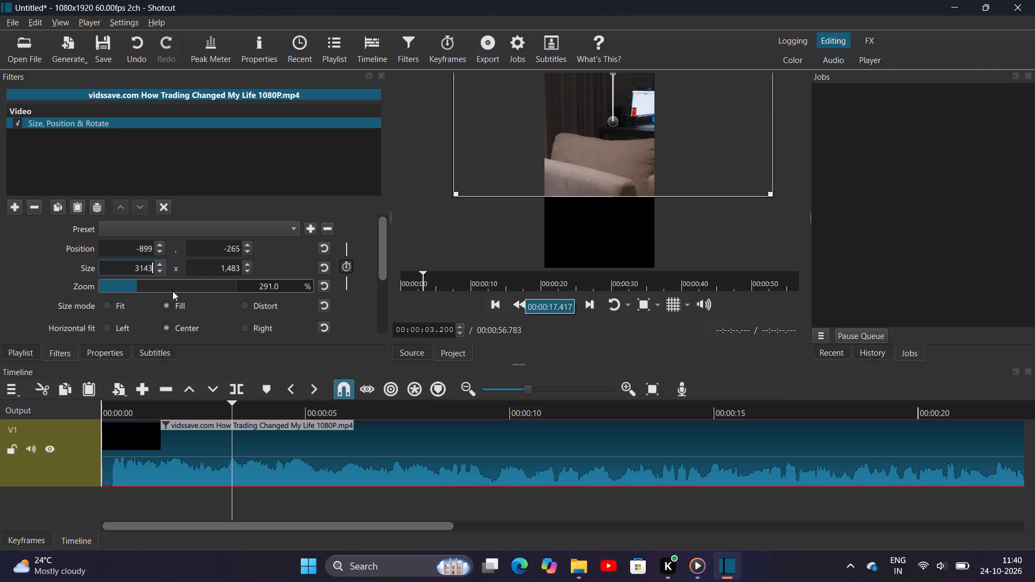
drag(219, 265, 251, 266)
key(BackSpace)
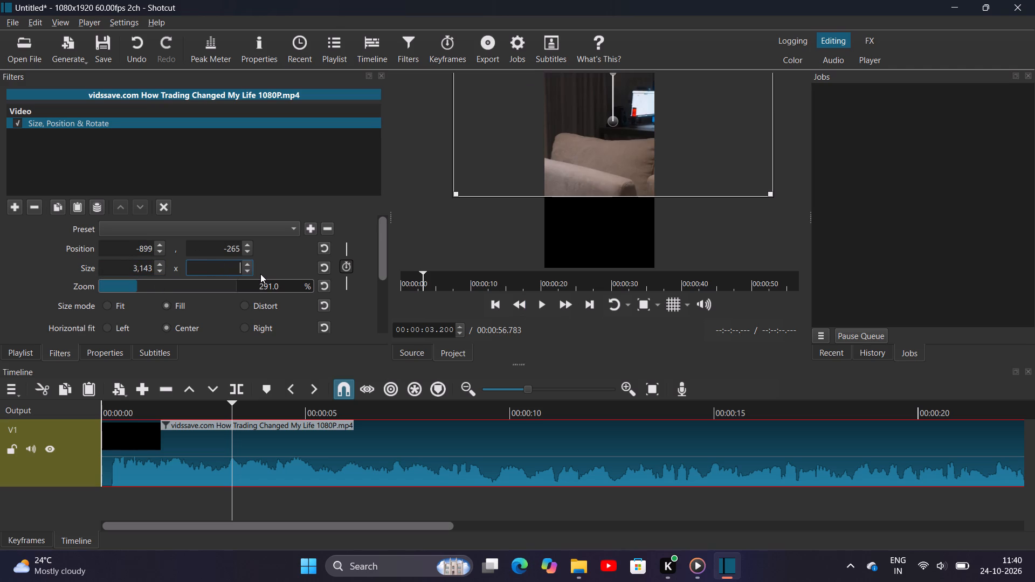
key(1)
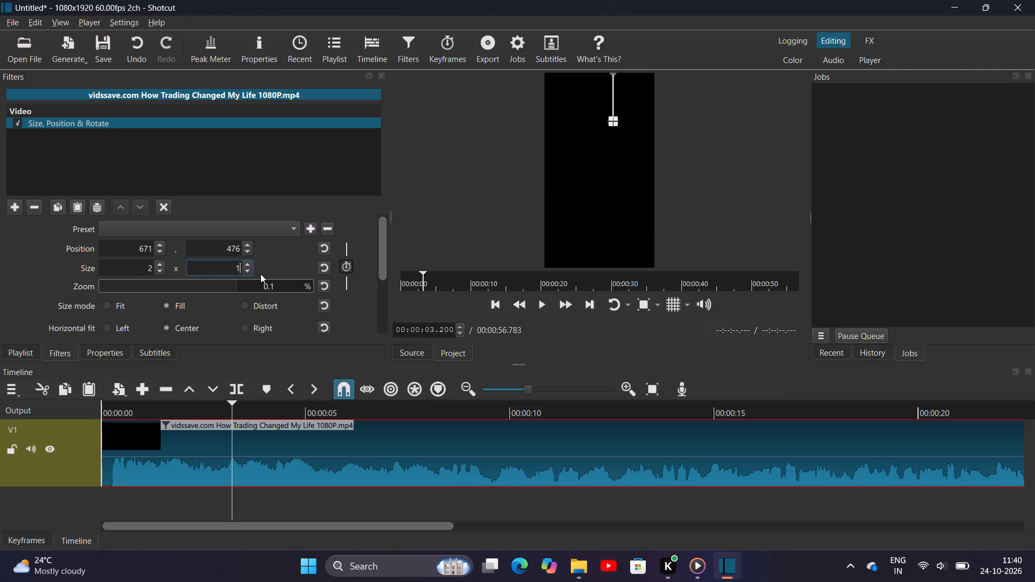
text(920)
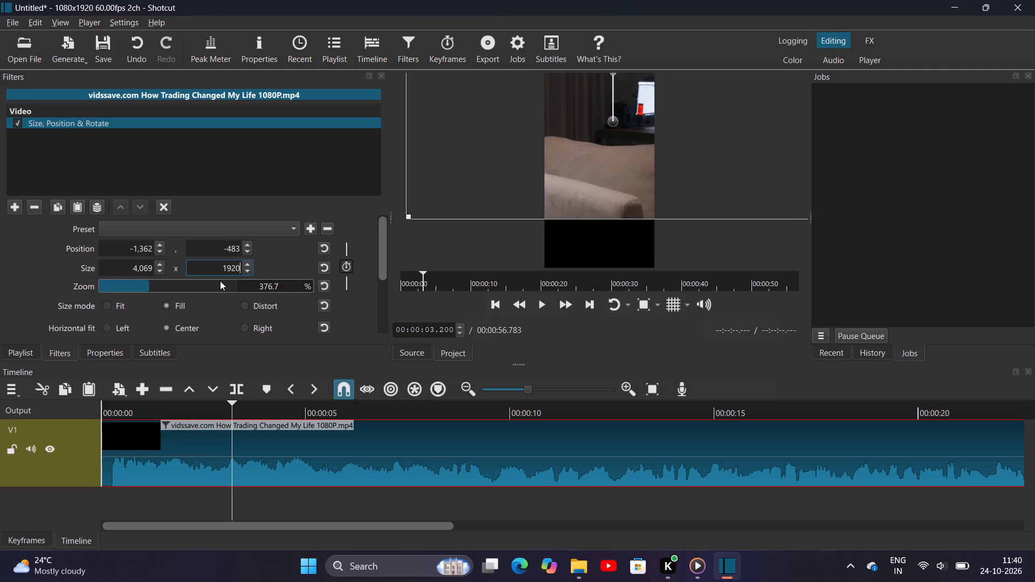
Reduce the clip's zoom to 142.0%.
drag(150, 282, 120, 284)
scroll(519, 290, up, 2)
scroll(606, 248, up, 2)
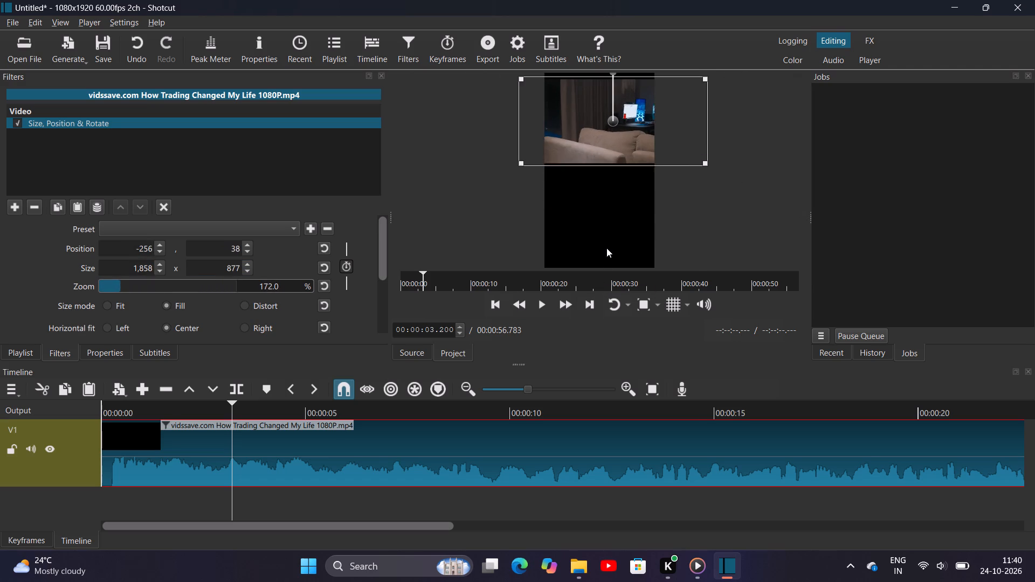
scroll(606, 248, down, 3)
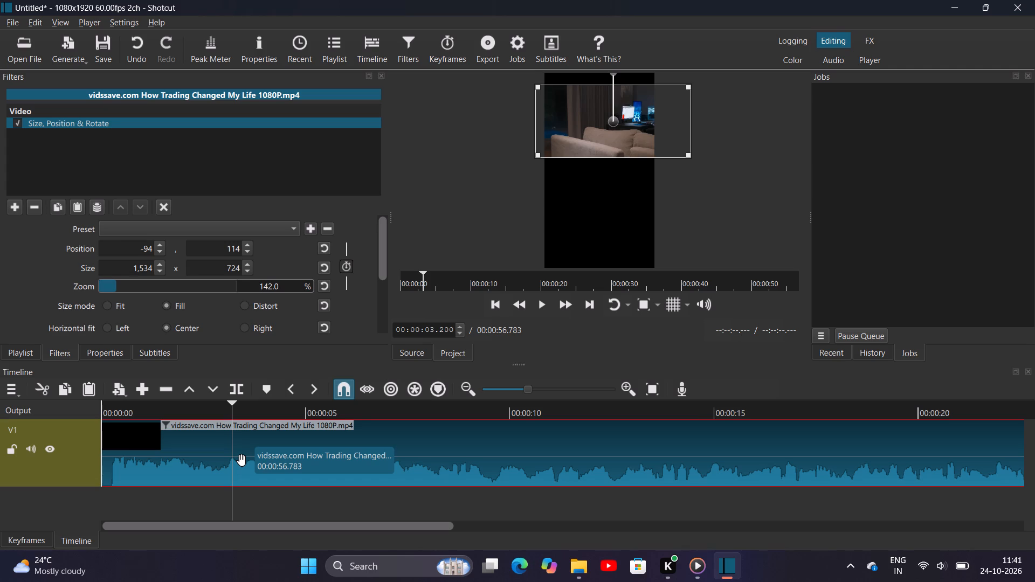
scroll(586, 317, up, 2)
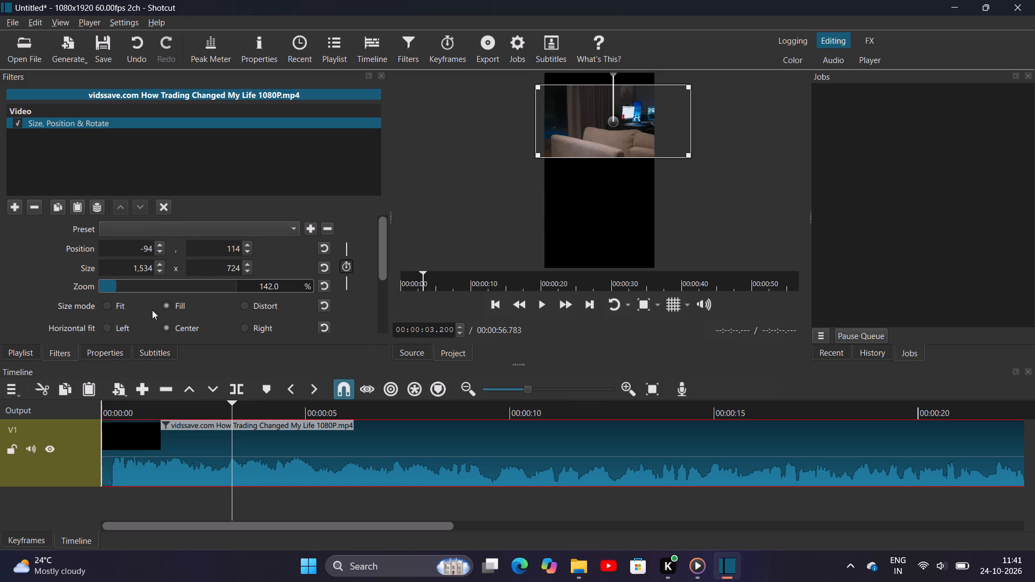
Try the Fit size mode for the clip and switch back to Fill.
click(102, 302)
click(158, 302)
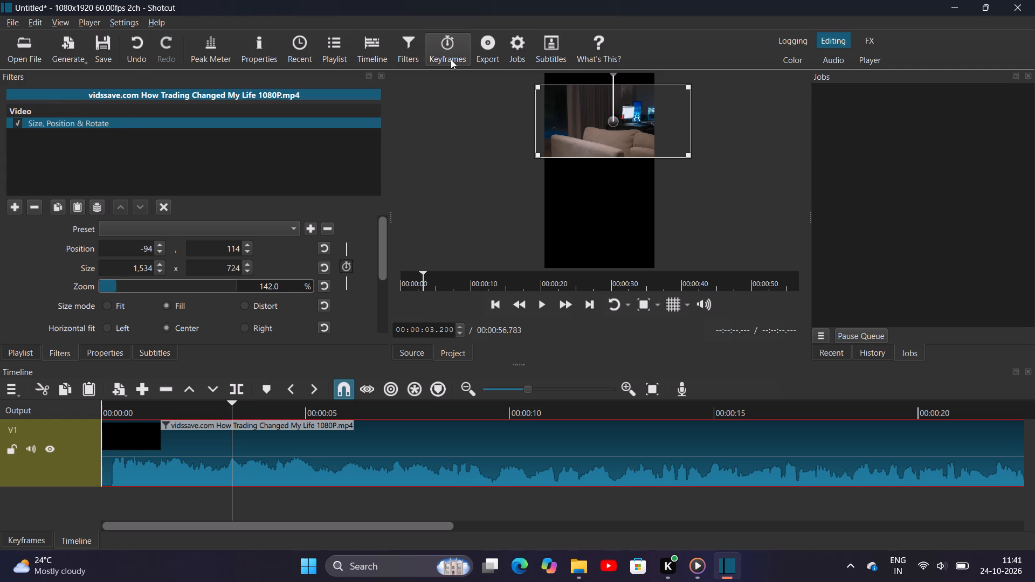
Reapply the Vertical HD 60 fps video mode, turning off the change confirmation for future switches.
click(116, 22)
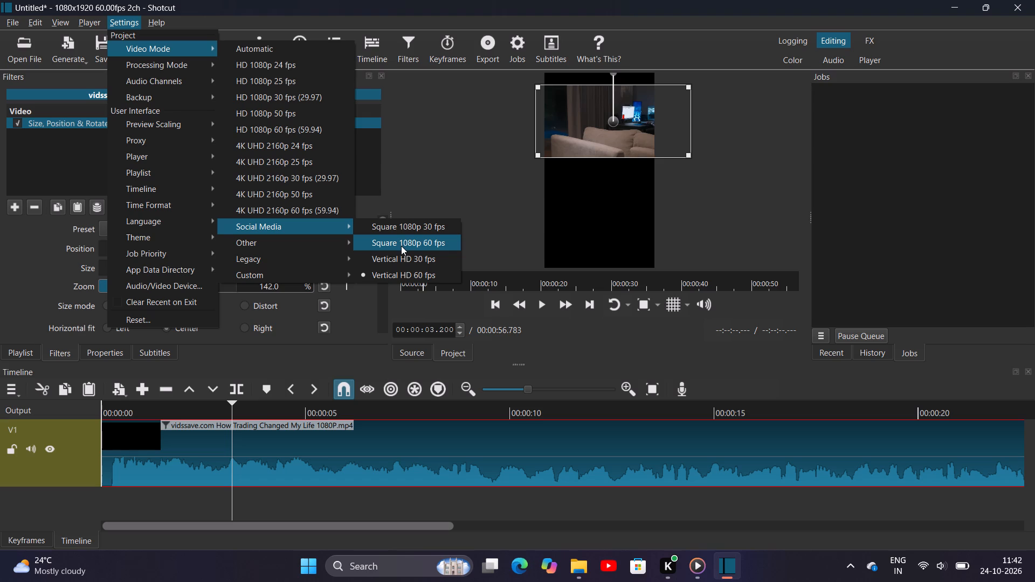
click(408, 272)
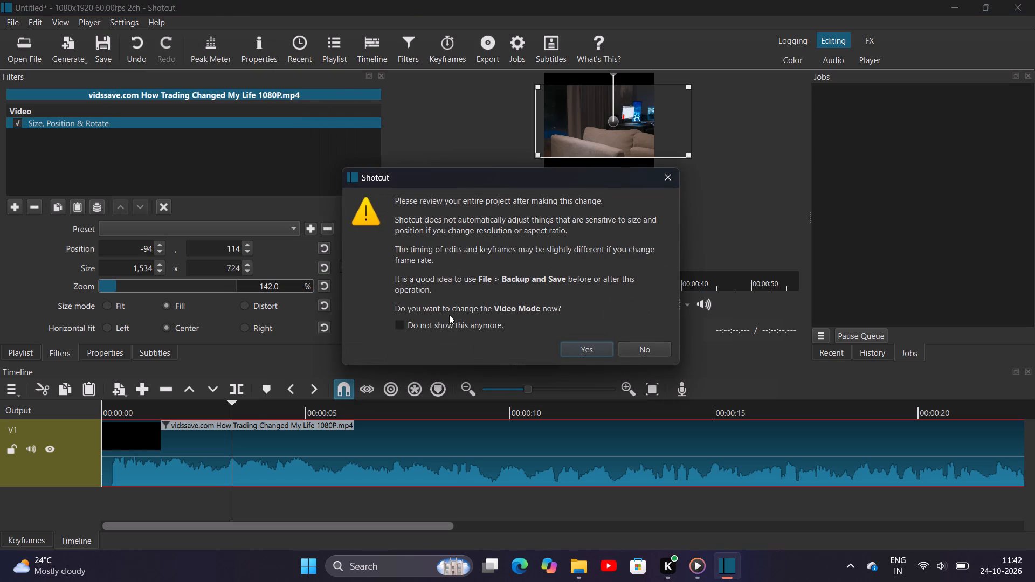
click(408, 327)
click(584, 349)
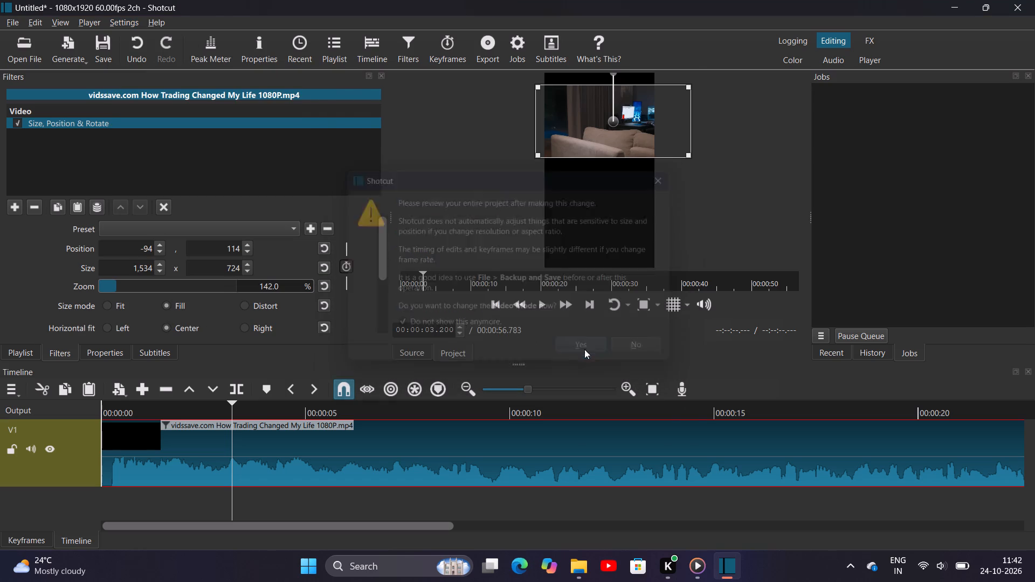
scroll(620, 220, up, 3)
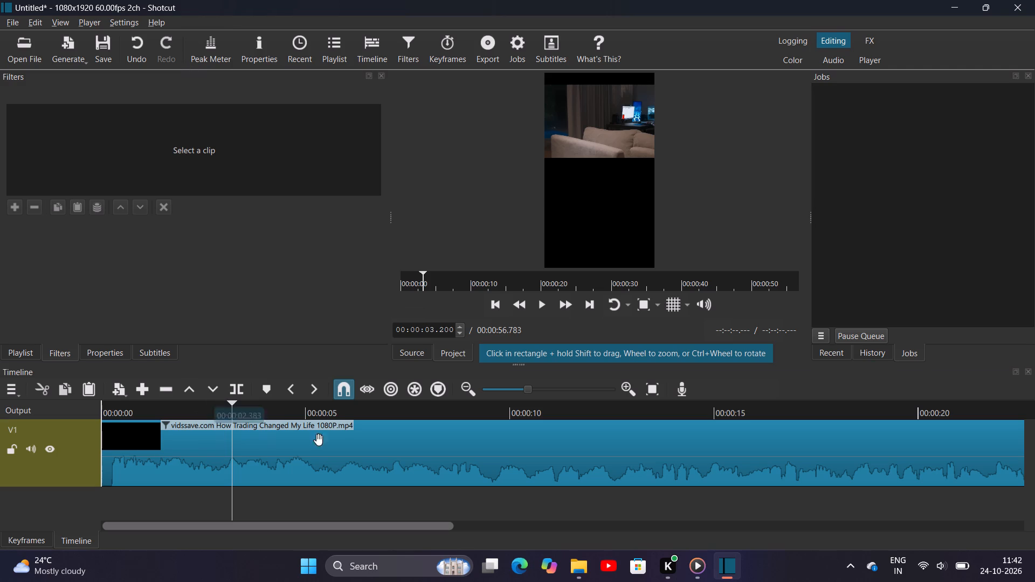
Undo the recent edits back to the full-length clip without trimming or the size filter, and play it briefly.
click(536, 304)
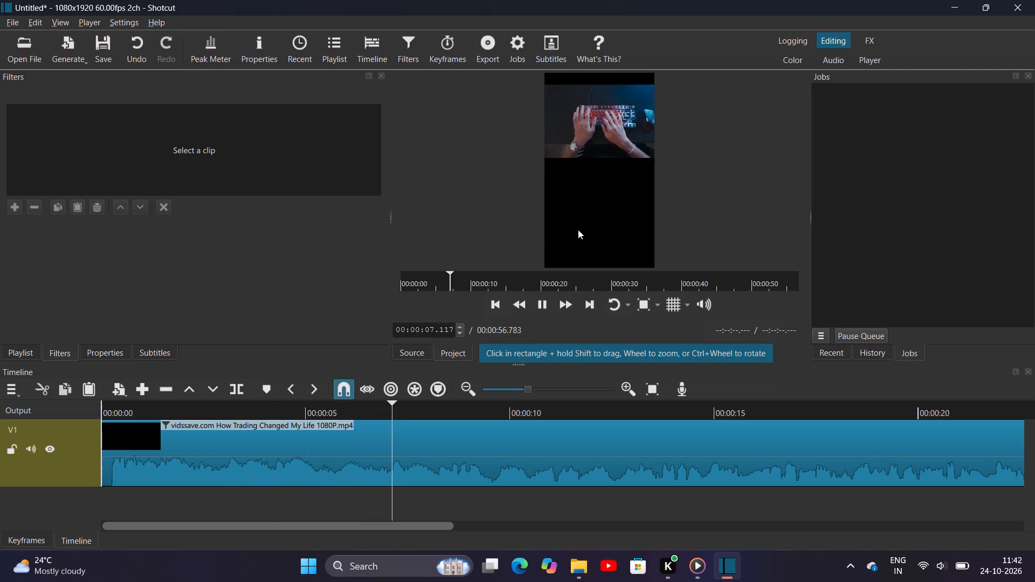
double_click(136, 56)
click(136, 56)
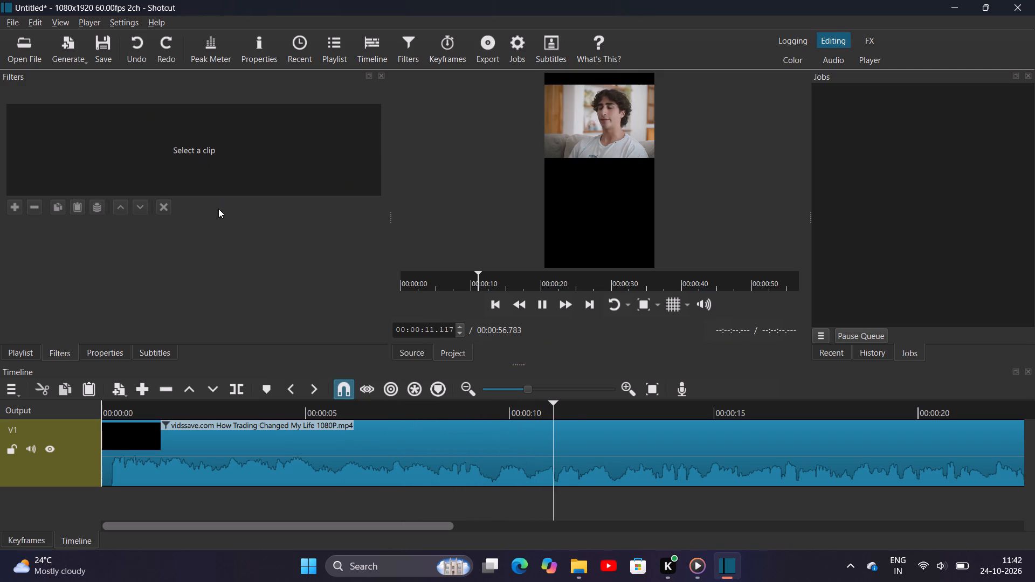
click(544, 304)
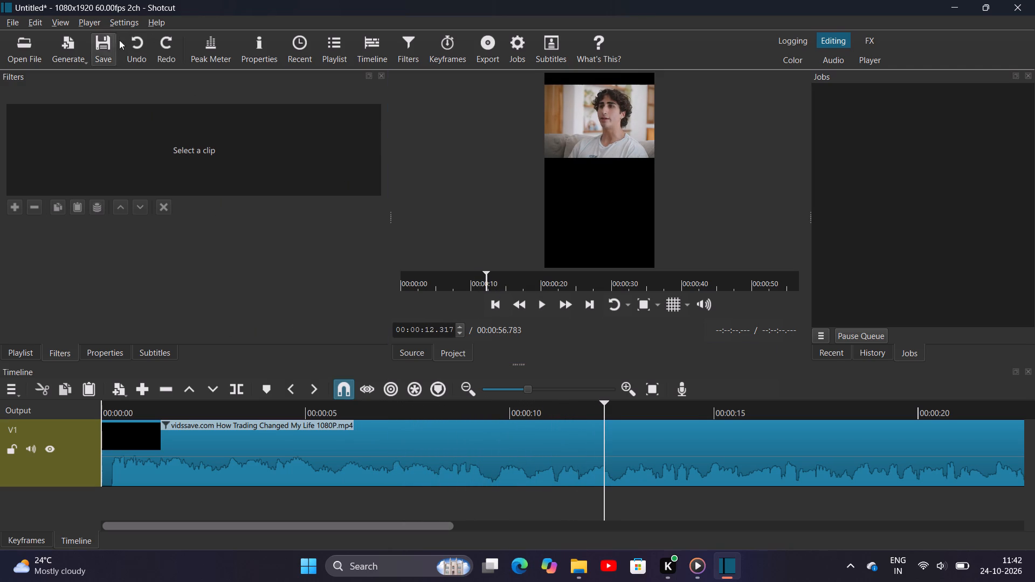
click(134, 39)
click(134, 40)
click(134, 40)
click(133, 40)
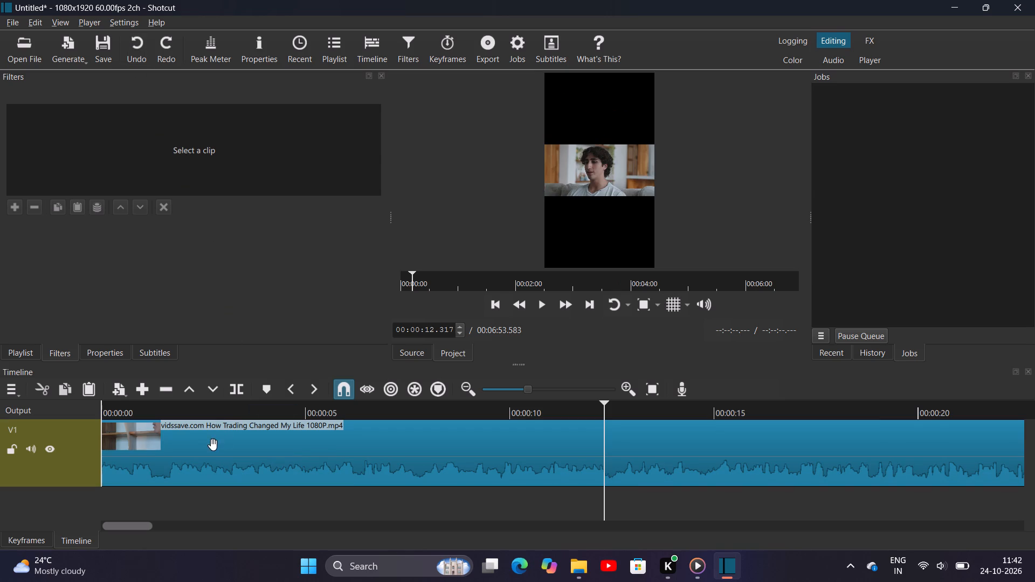
key(space)
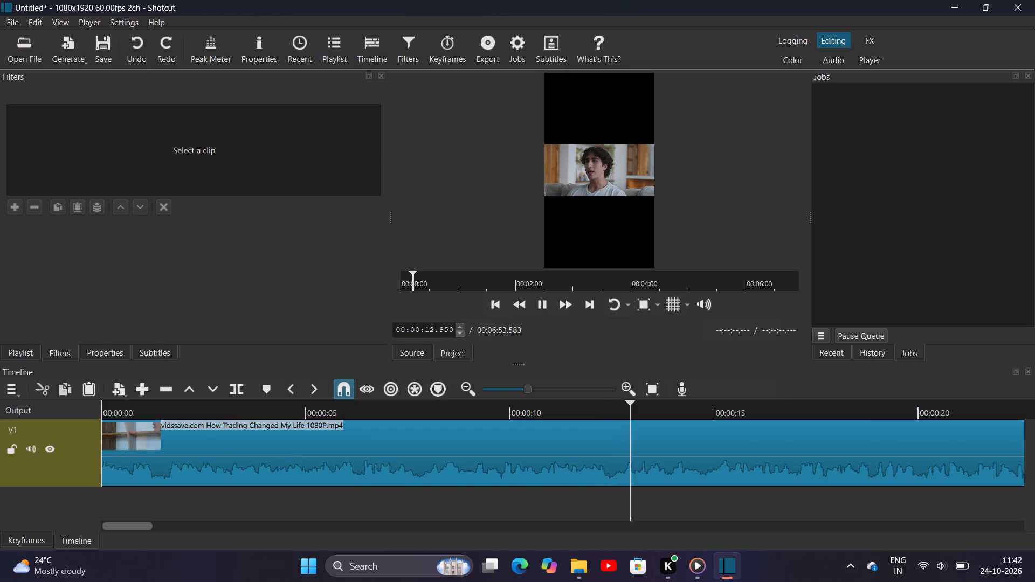
key(space)
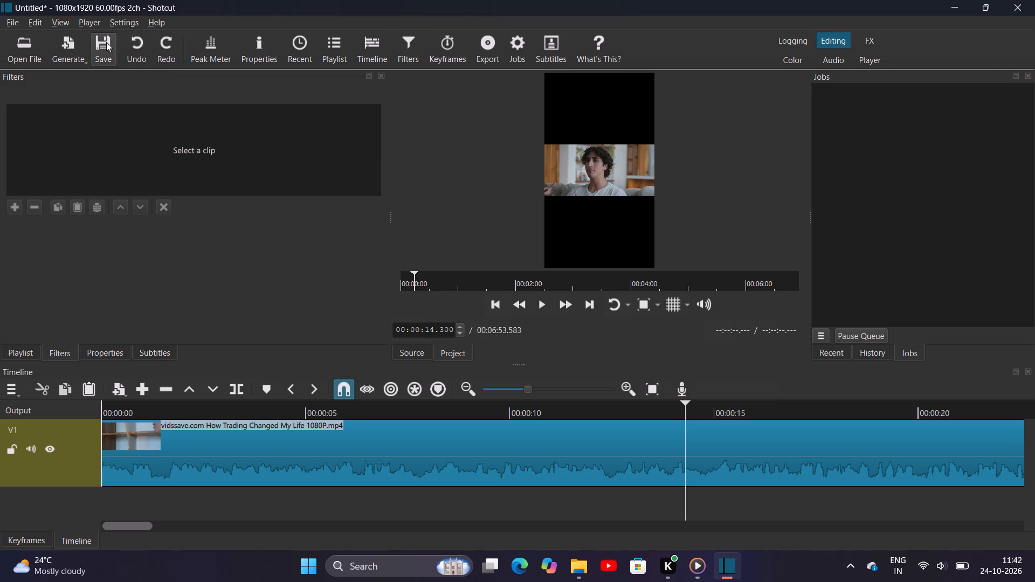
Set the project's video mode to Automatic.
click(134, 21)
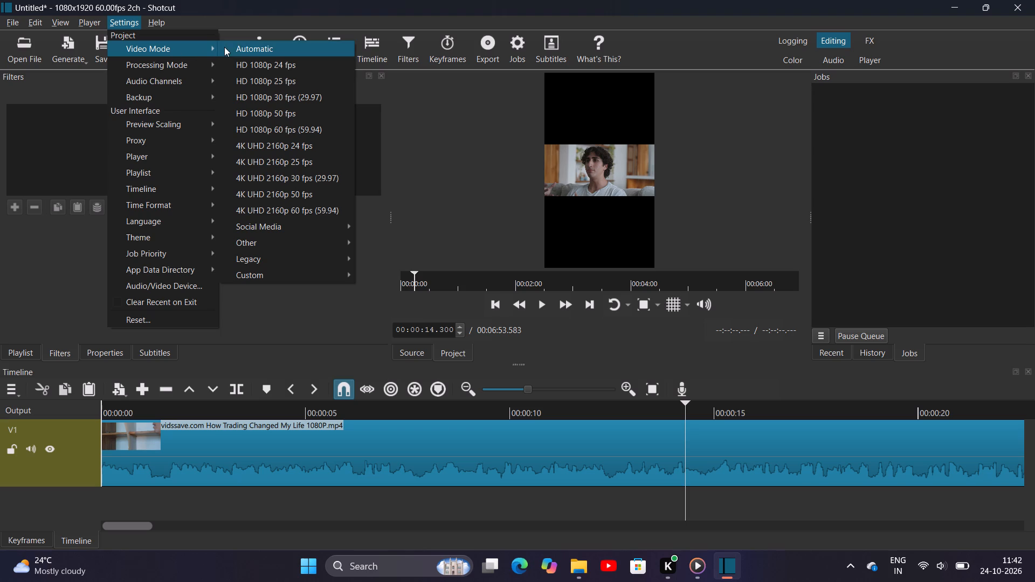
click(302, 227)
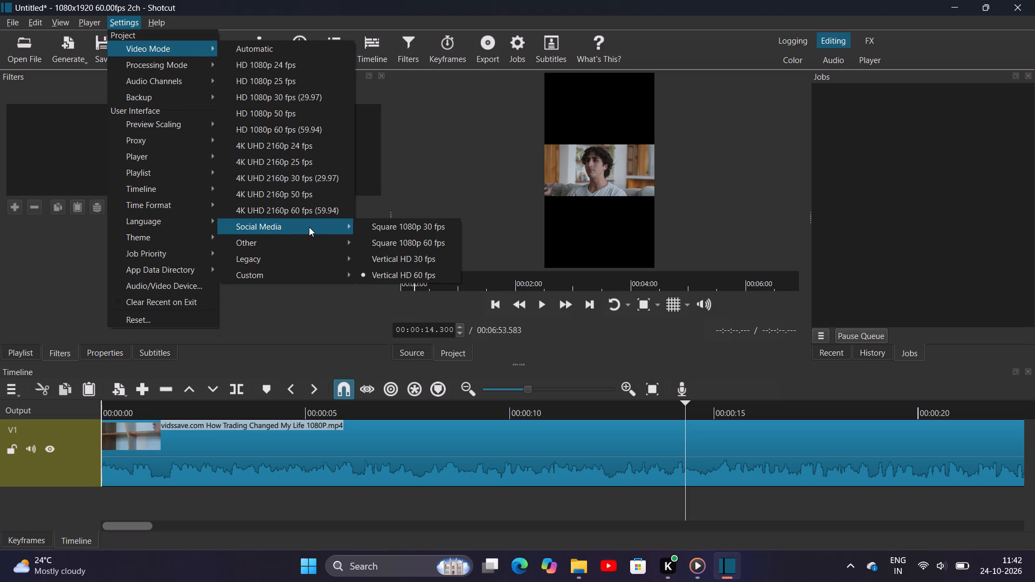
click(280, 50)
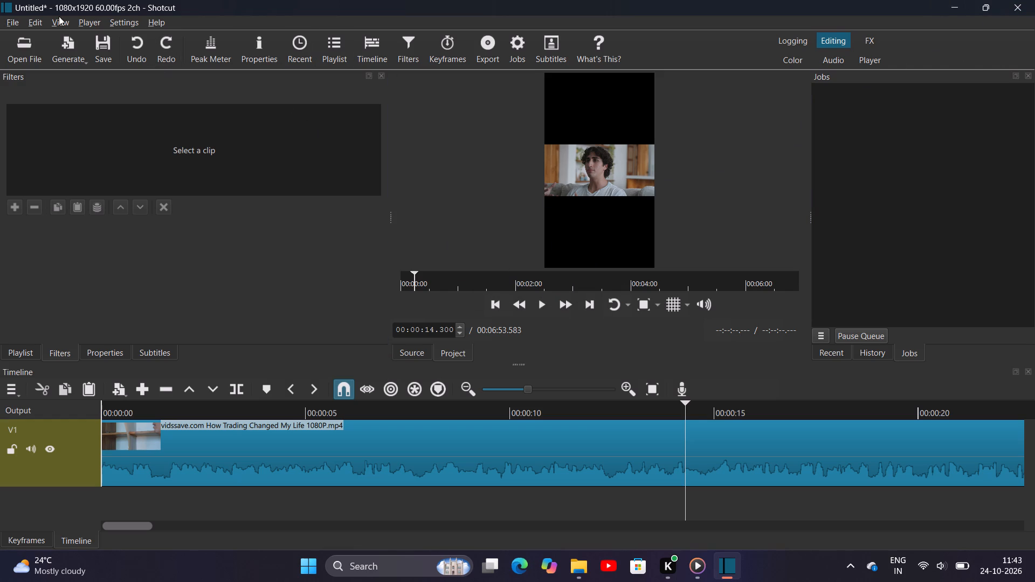
Set the project's video mode to the social media format Square 1080p 60 fps.
click(113, 24)
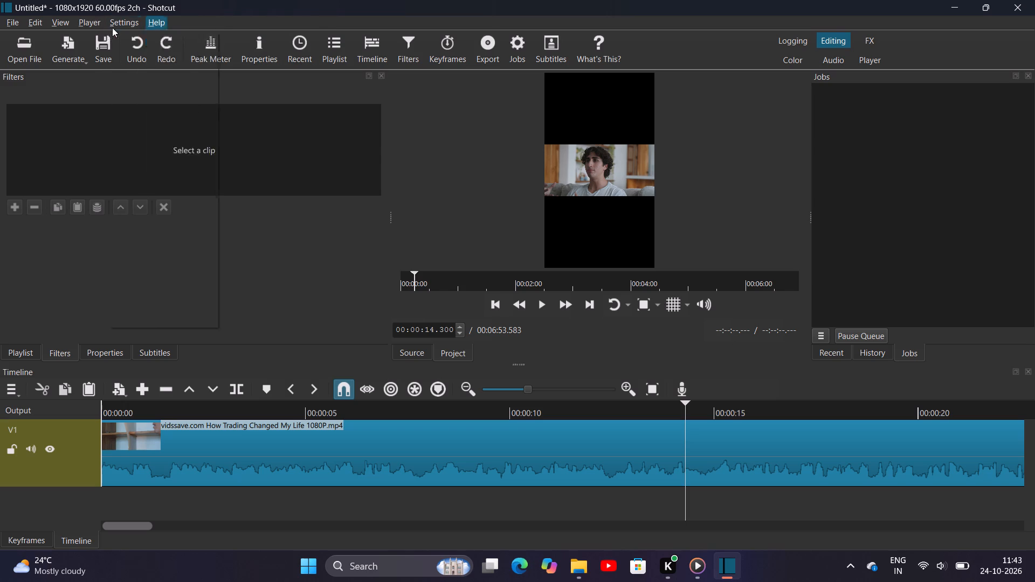
click(115, 26)
click(116, 22)
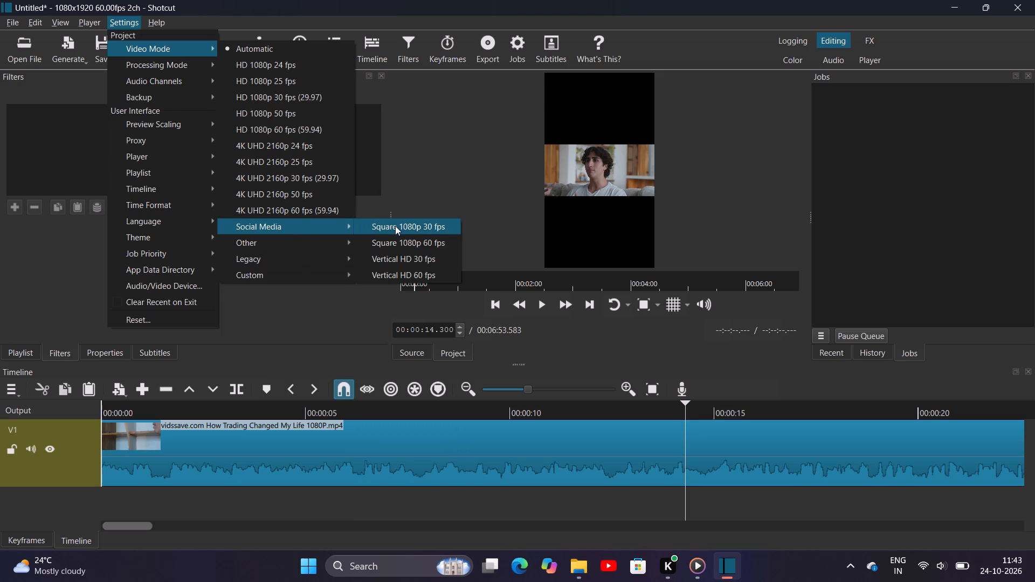
click(398, 245)
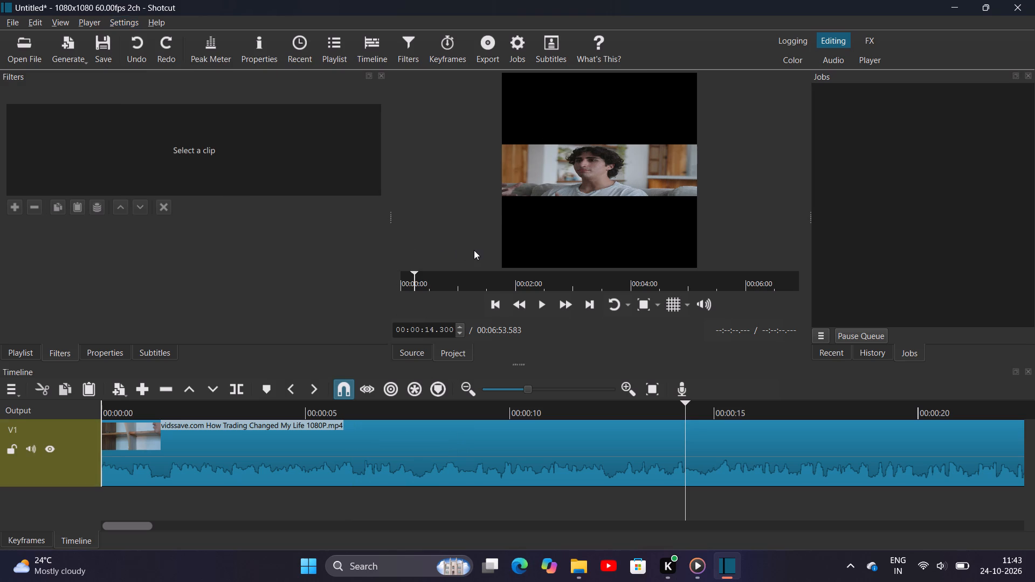
scroll(749, 286, down, 1)
scroll(743, 290, up, 2)
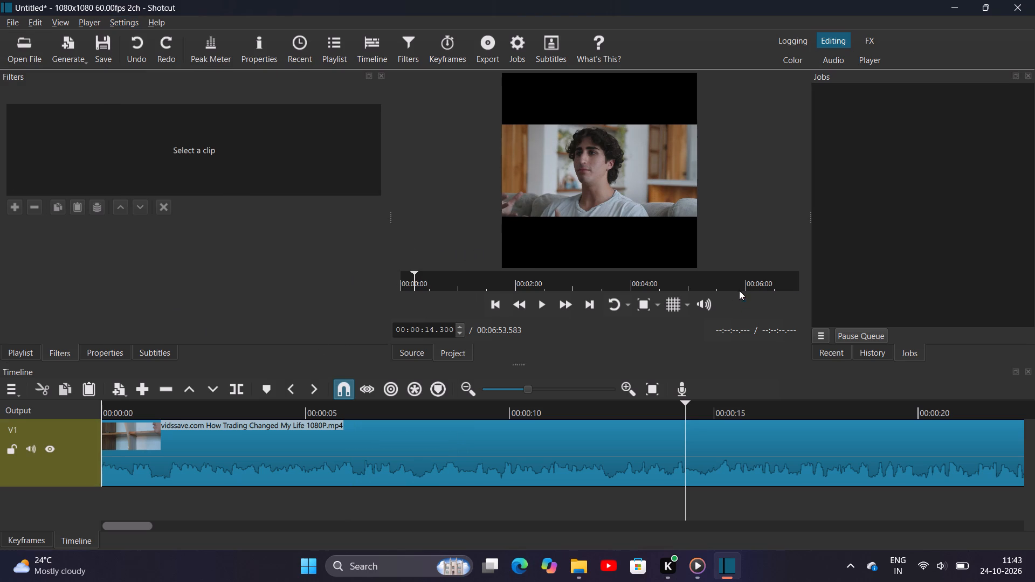
scroll(739, 290, up, 1)
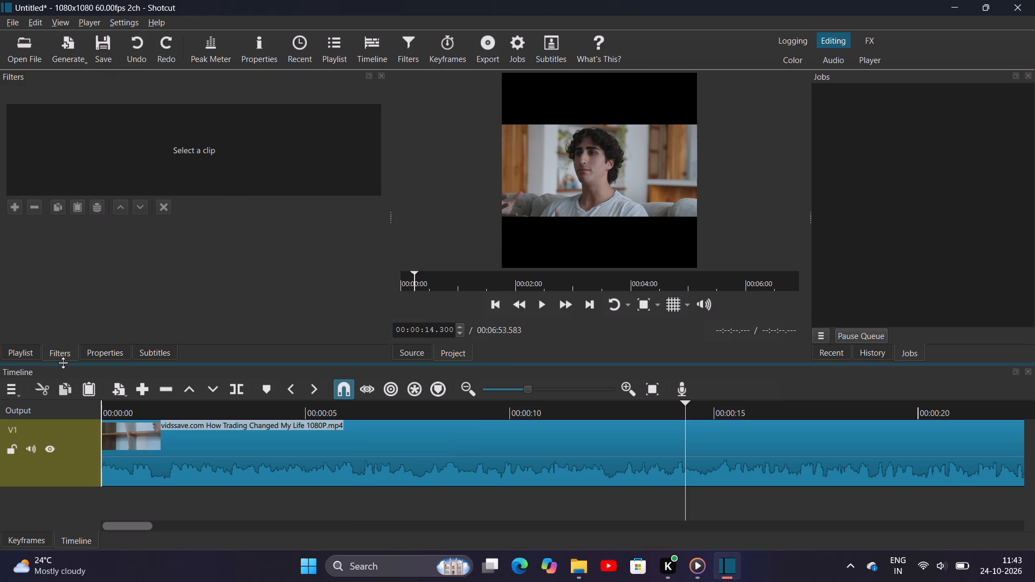
Add the Size, Position & Rotate filter to the trading clip on track V1.
click(136, 448)
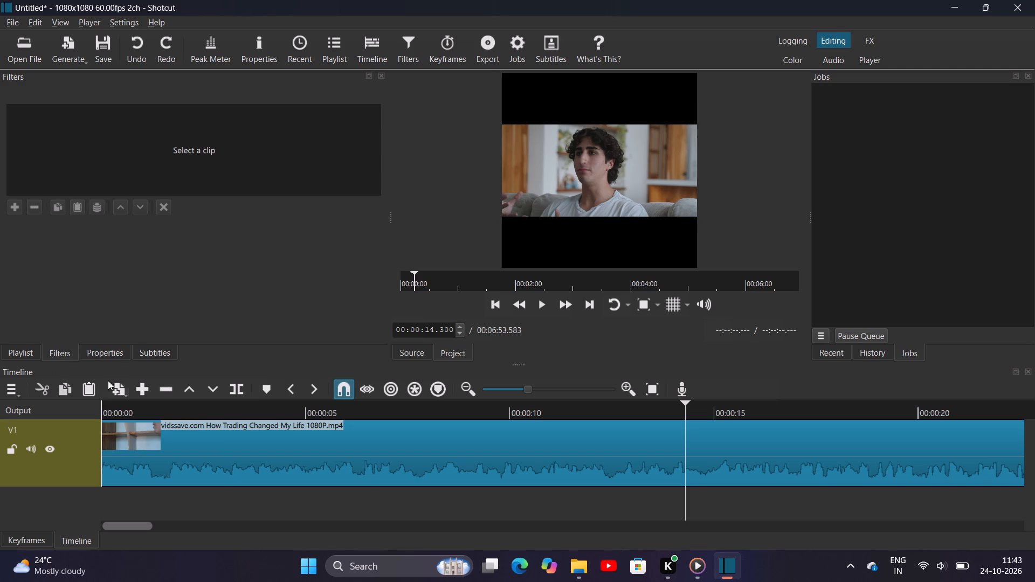
click(15, 206)
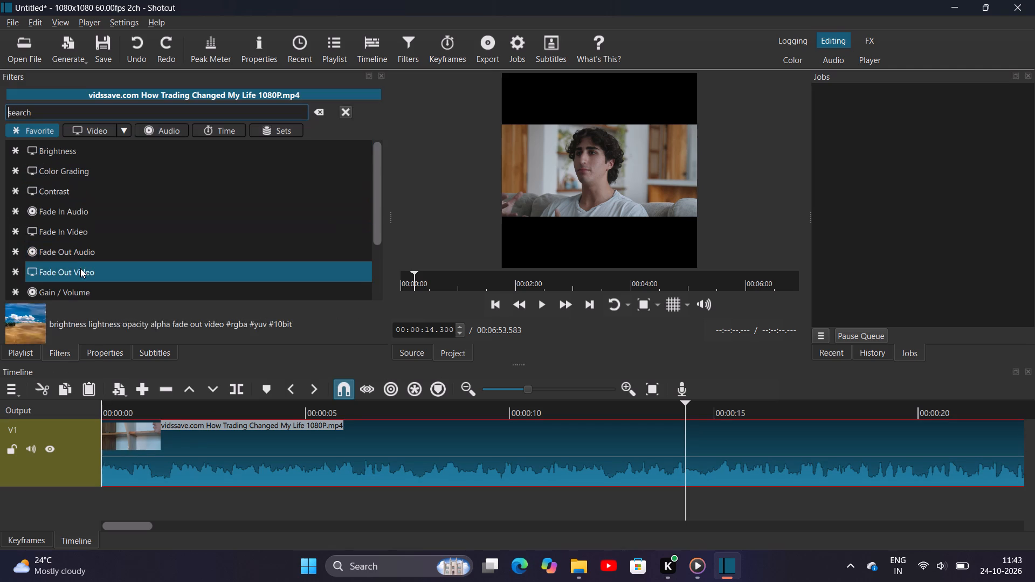
scroll(81, 272, down, 2)
click(84, 253)
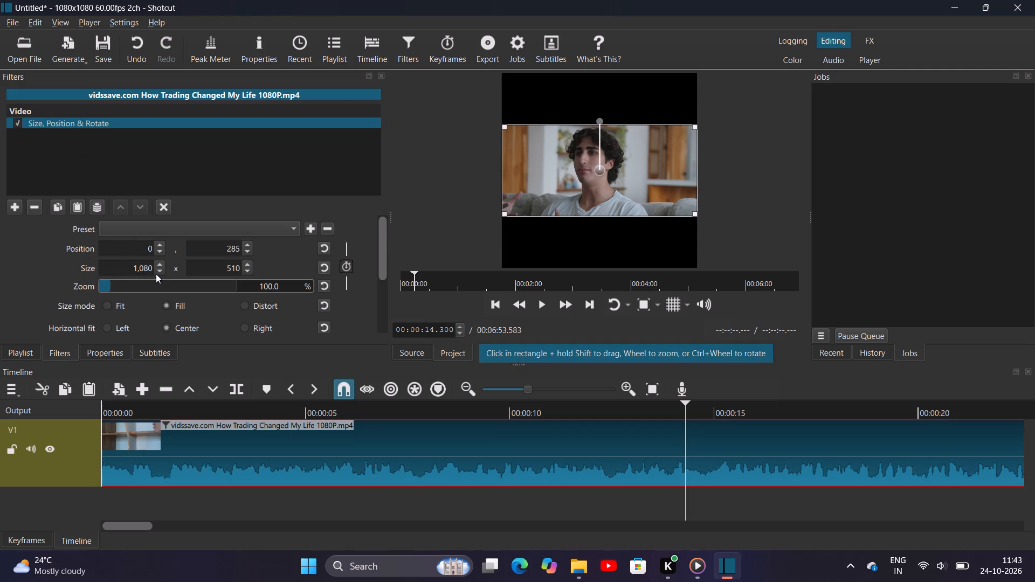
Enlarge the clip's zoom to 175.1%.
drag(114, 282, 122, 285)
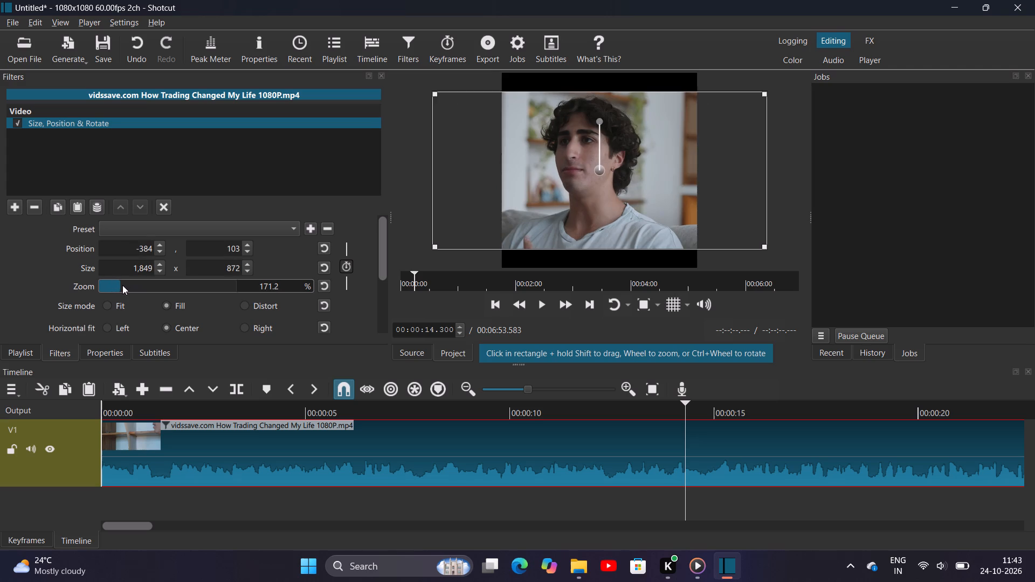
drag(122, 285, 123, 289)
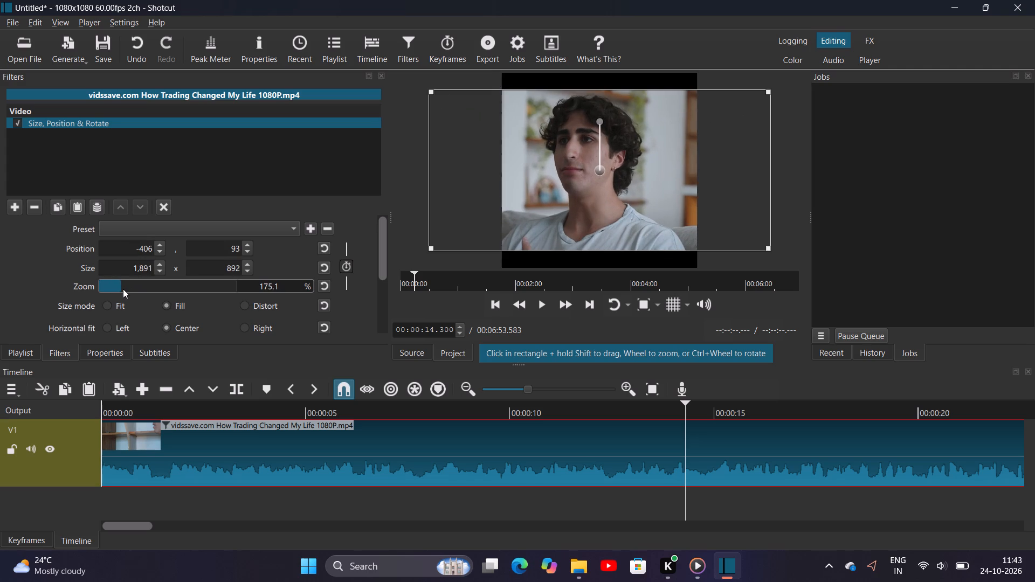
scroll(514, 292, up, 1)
Move the clip upward in the preview by its centre handle to about position -400, 36.
click(599, 169)
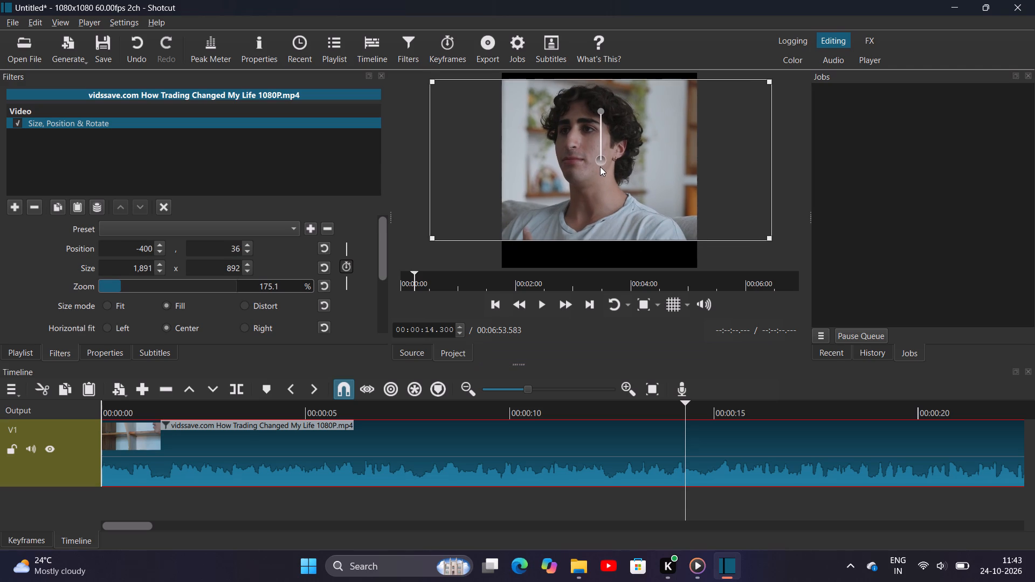
Try several zoom levels for the clip and settle on 136.6%.
drag(121, 285, 116, 285)
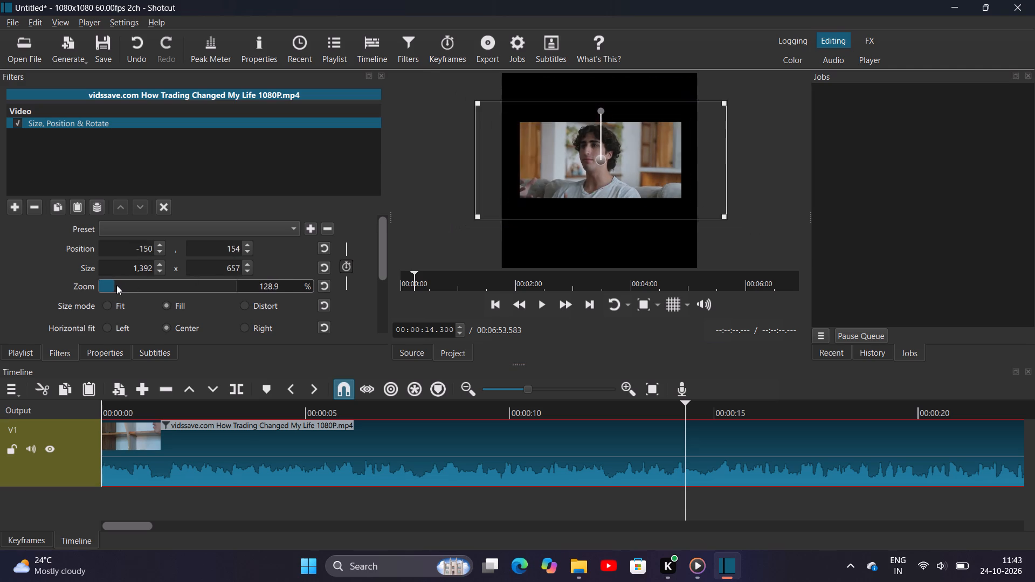
drag(116, 285, 130, 281)
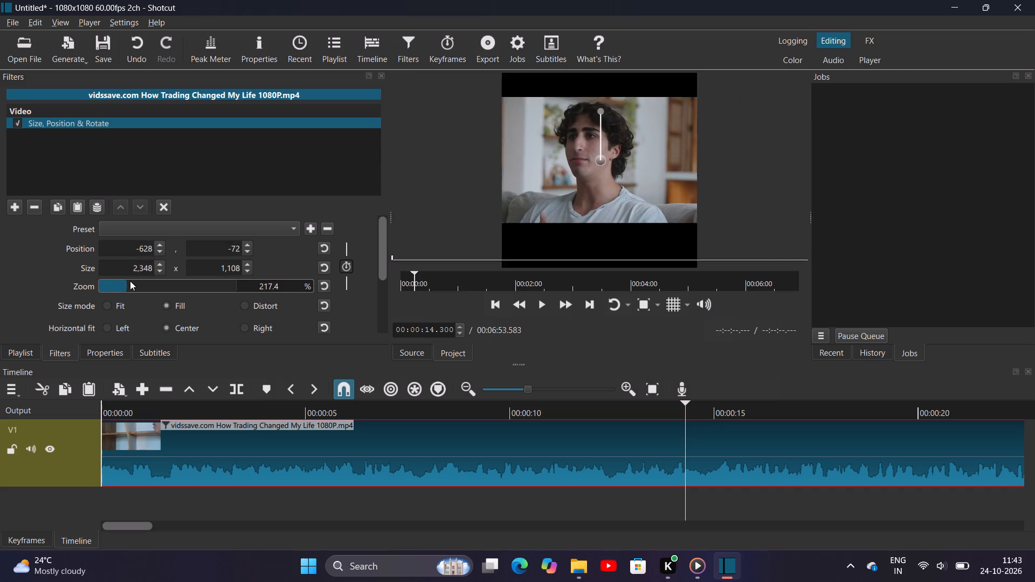
drag(130, 281, 116, 280)
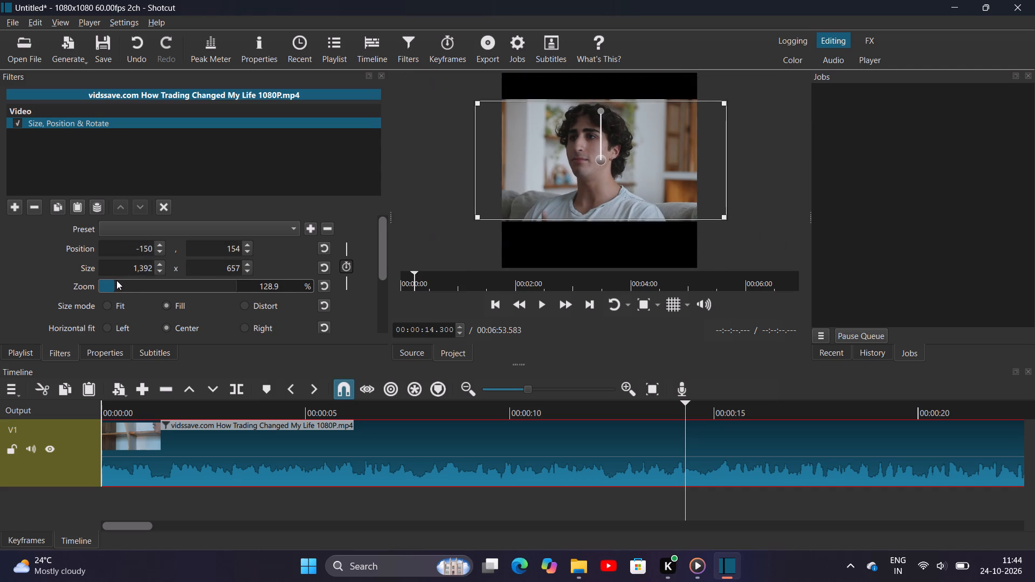
drag(116, 280, 116, 281)
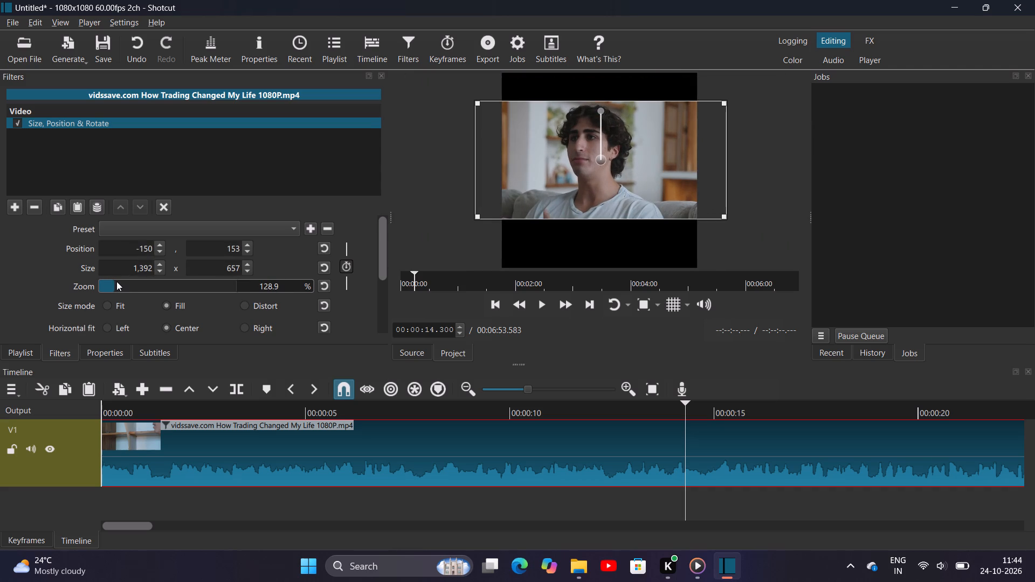
drag(116, 281, 122, 278)
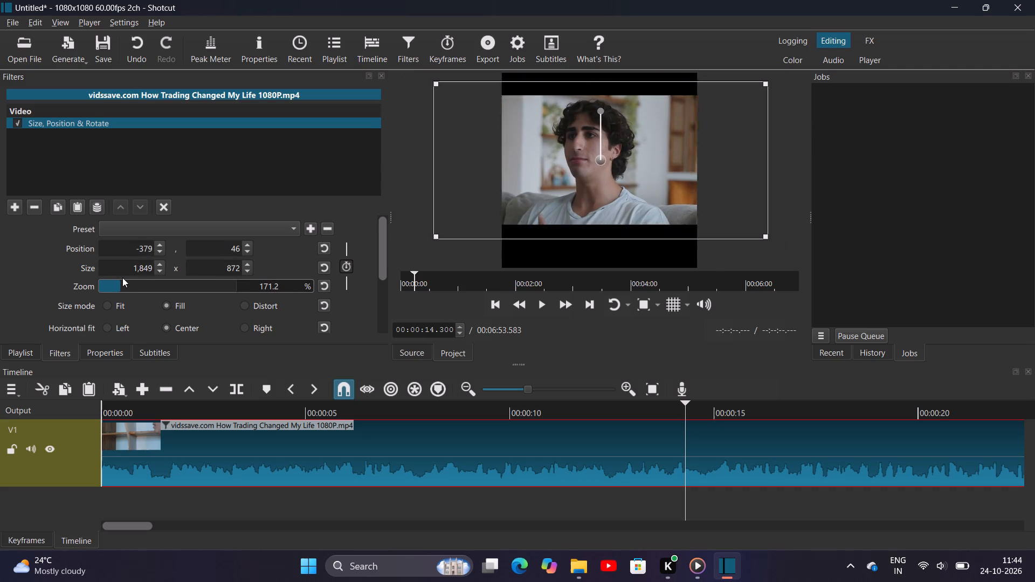
drag(122, 278, 118, 280)
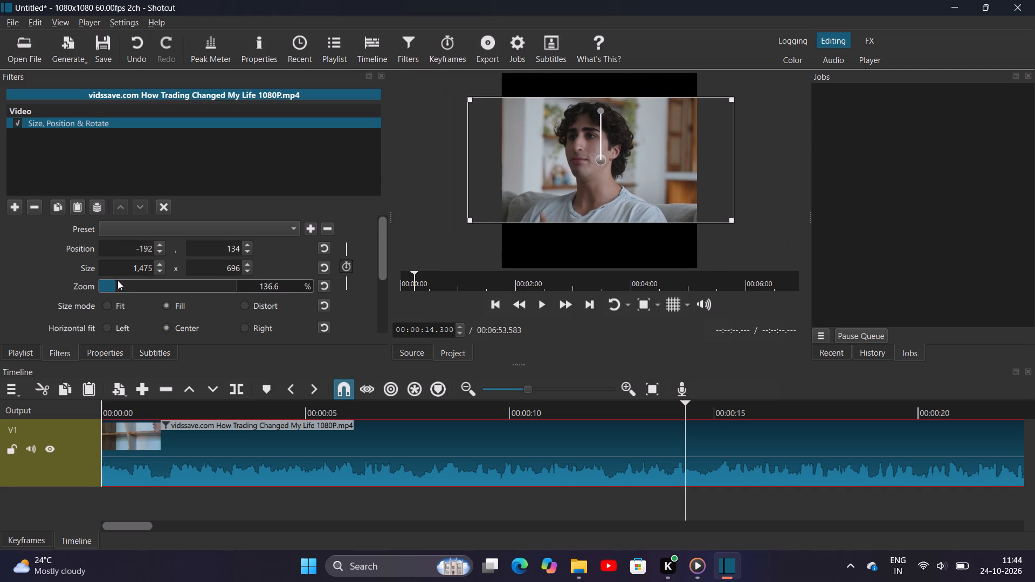
scroll(536, 321, up, 2)
Move the clip slightly down in the preview by its centre handle to about position -198, 149.
drag(602, 161, 598, 171)
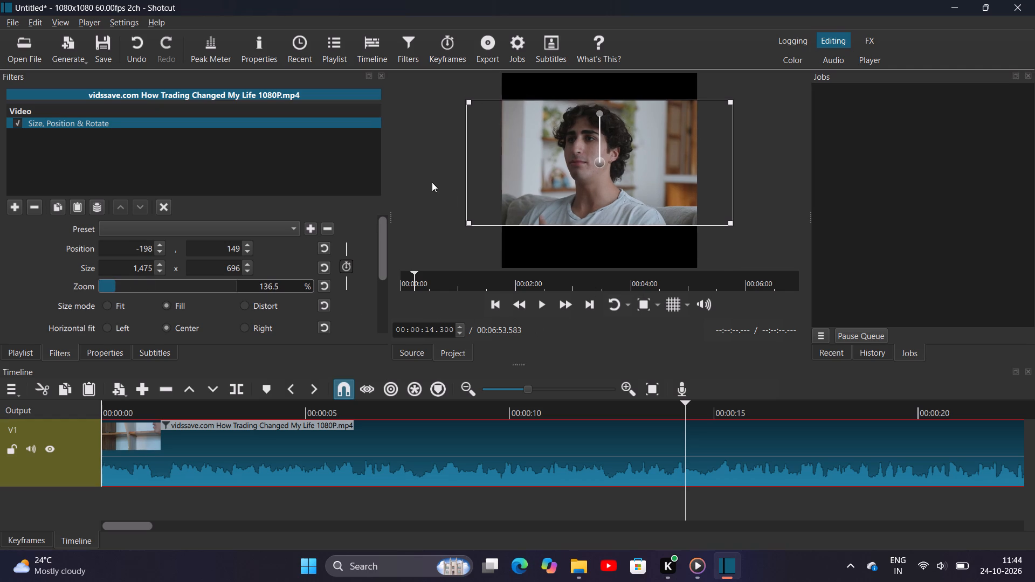
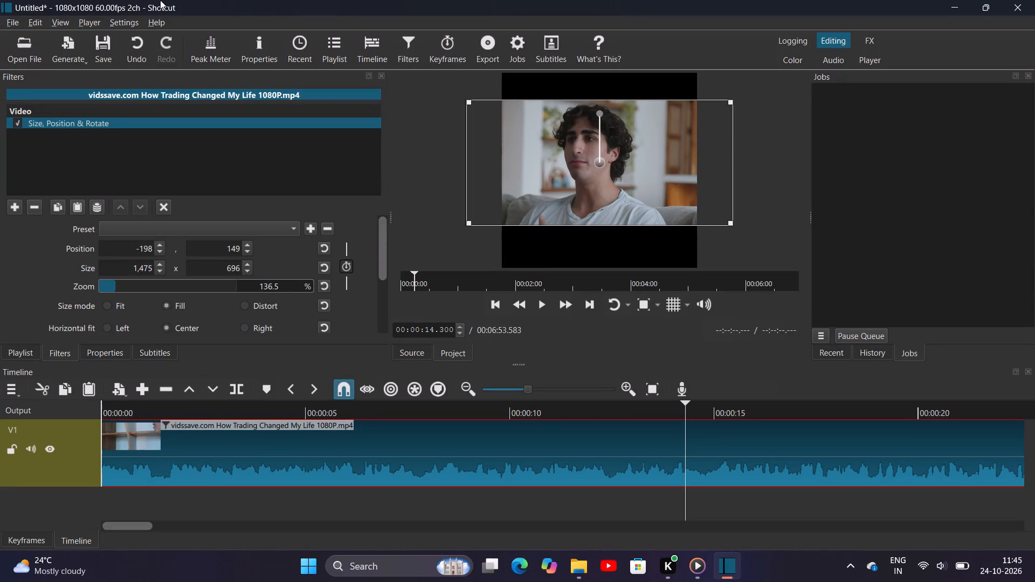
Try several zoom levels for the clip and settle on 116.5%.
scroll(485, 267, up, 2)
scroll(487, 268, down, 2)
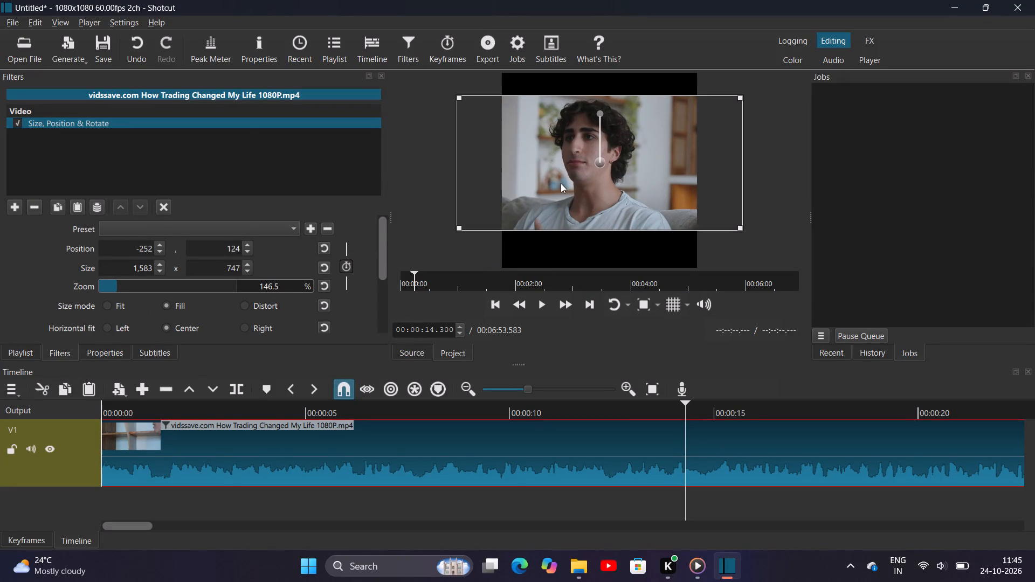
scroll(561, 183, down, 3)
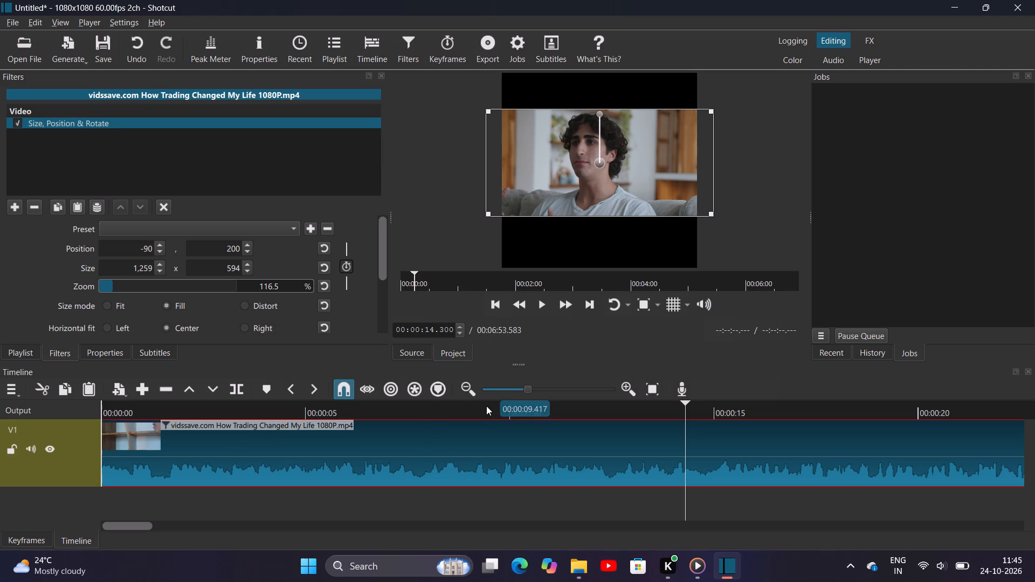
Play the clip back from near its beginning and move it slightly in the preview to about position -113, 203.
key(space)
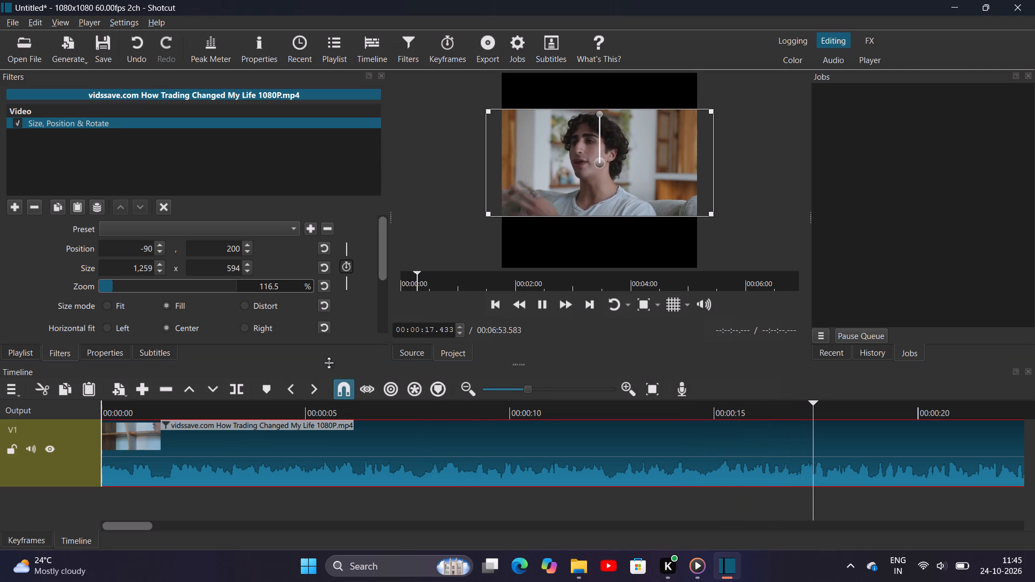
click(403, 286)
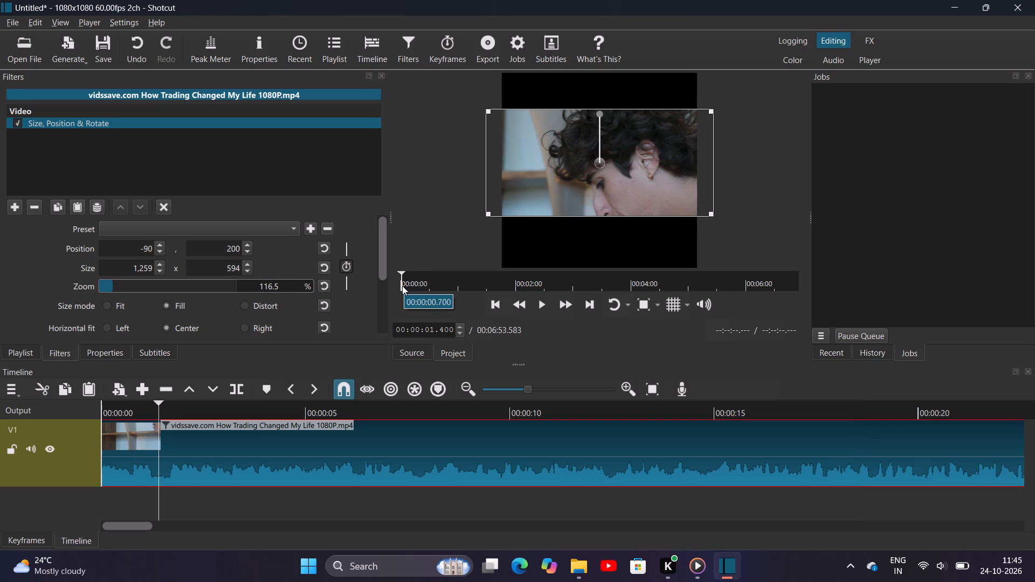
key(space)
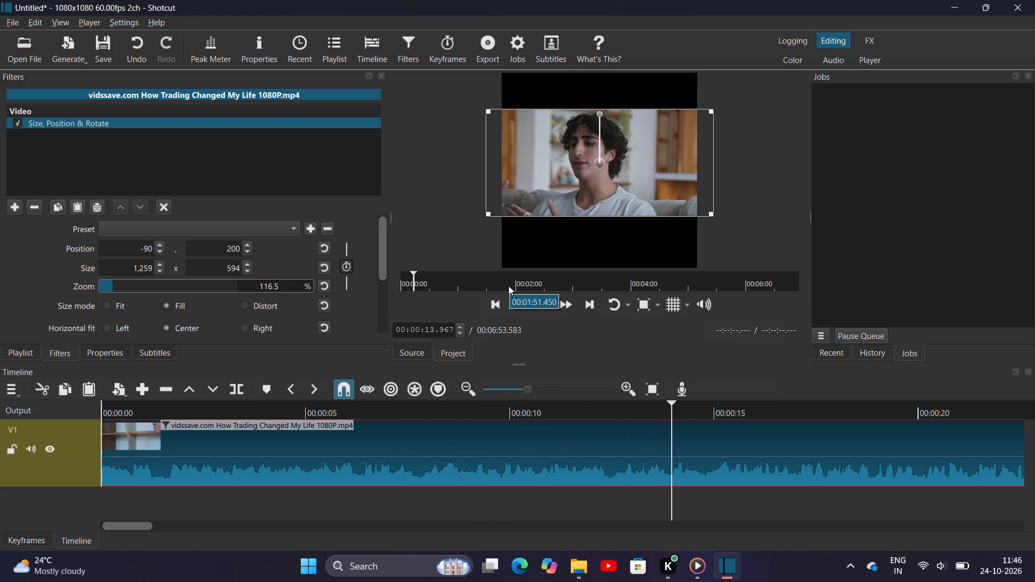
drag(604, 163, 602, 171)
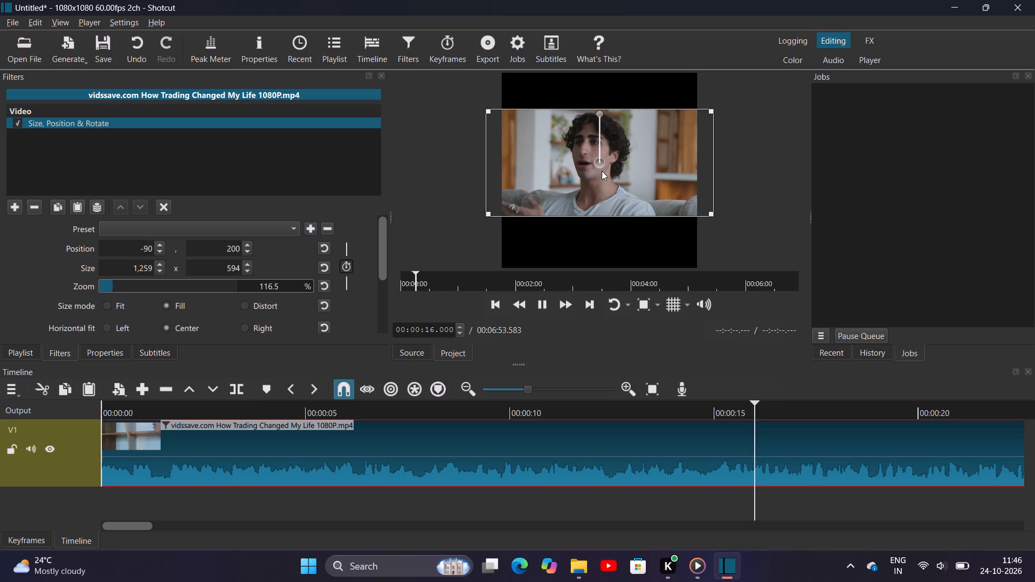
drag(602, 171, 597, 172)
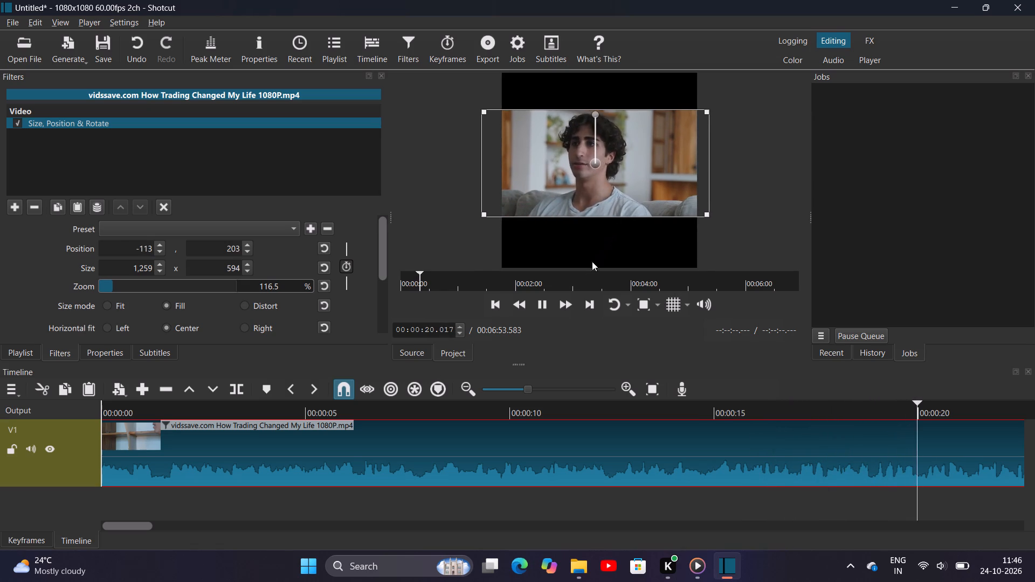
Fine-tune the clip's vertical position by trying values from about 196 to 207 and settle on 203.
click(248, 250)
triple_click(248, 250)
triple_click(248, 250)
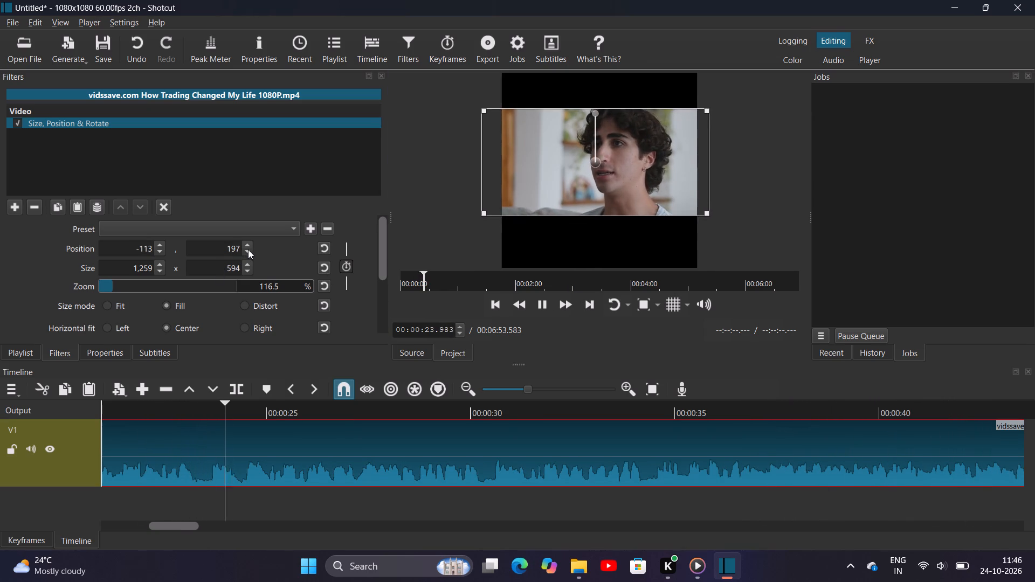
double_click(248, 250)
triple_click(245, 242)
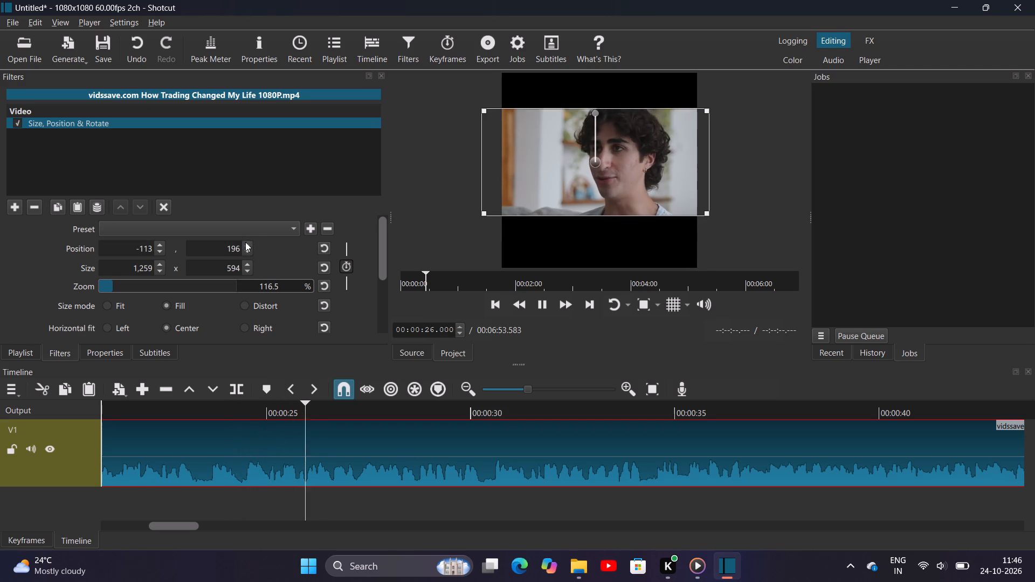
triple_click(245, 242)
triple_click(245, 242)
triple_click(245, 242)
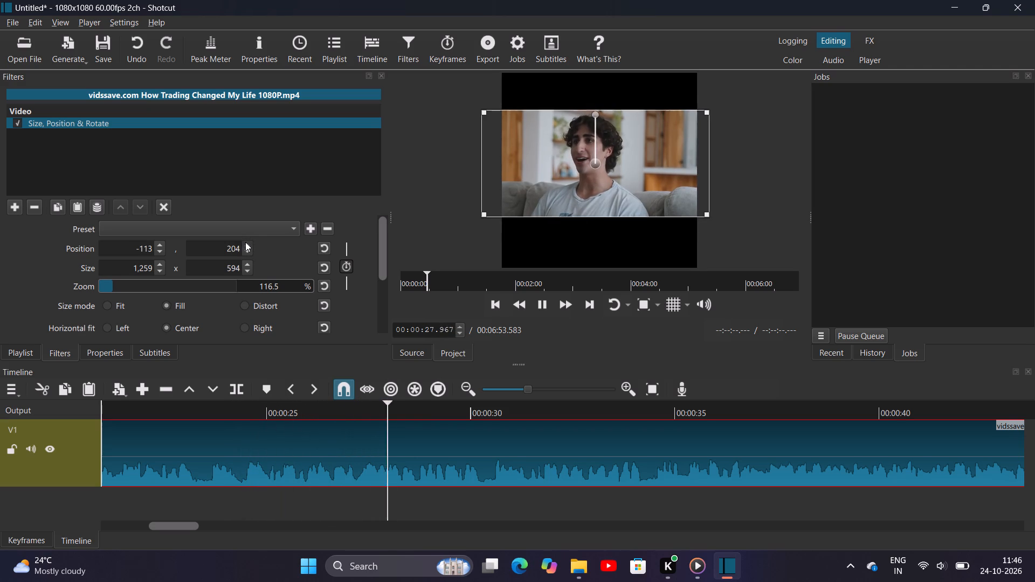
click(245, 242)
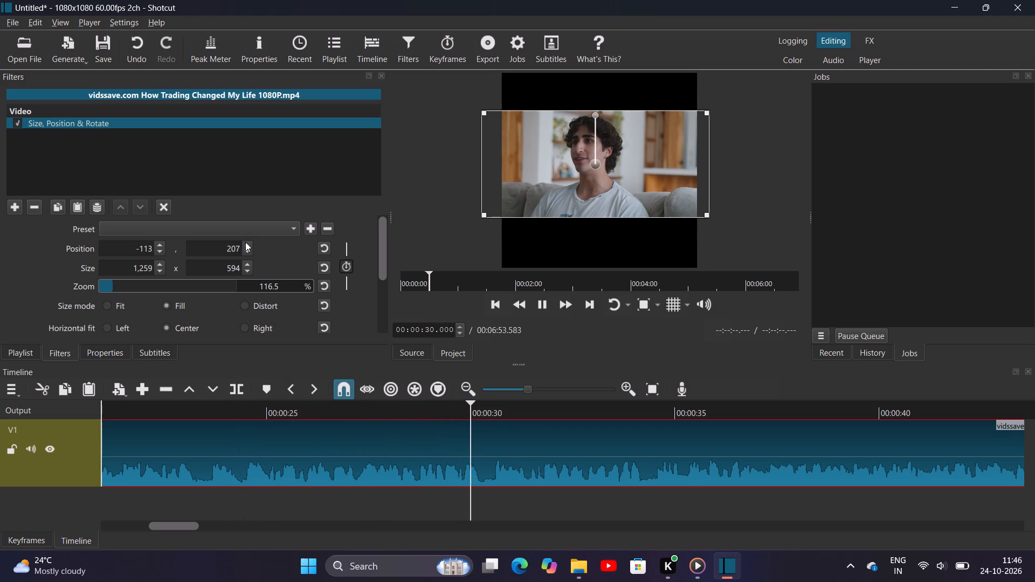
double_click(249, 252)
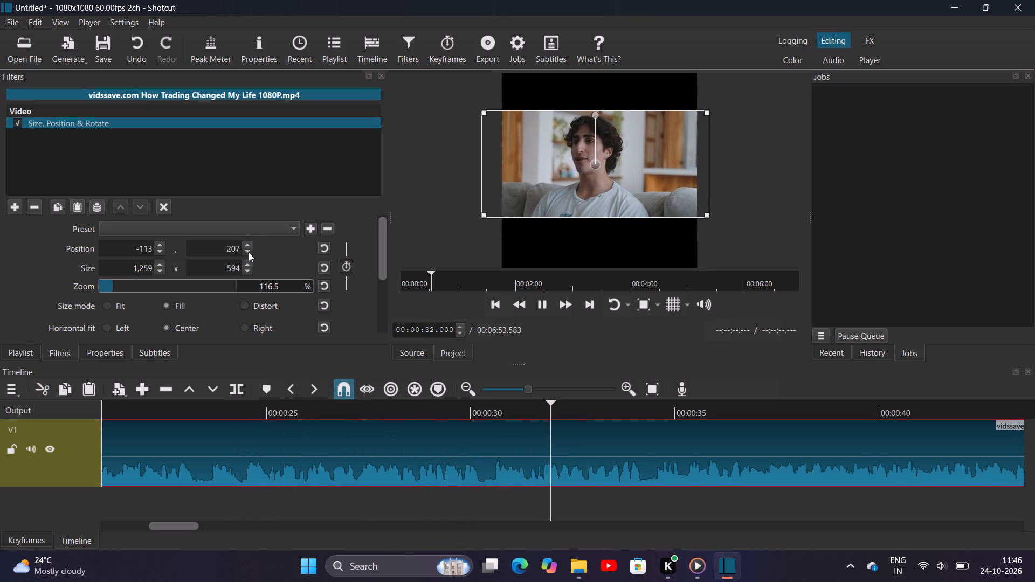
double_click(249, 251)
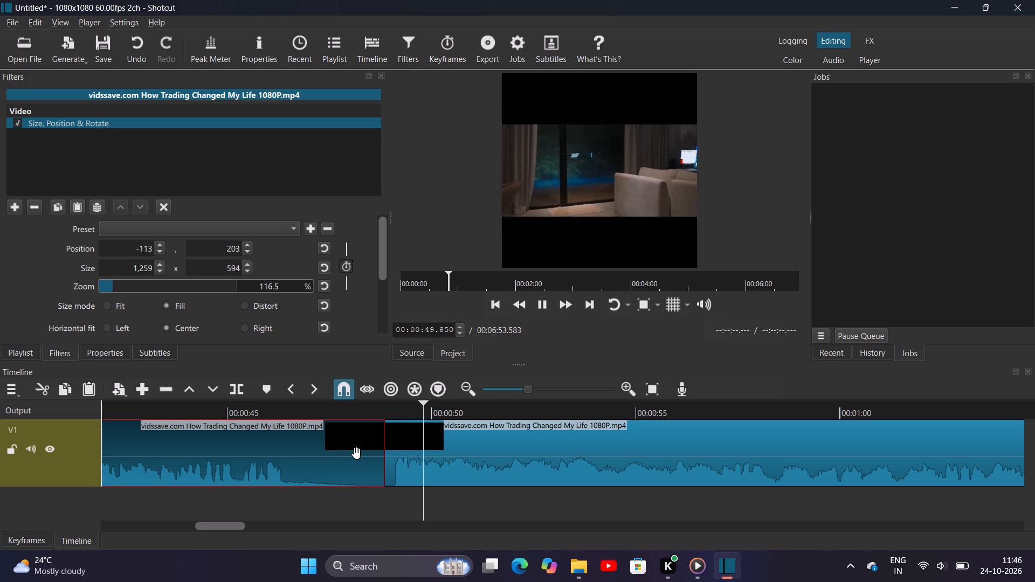
Cut the first clip, the one carrying the Size, Position & Rotate filter, out of track V1.
key(space)
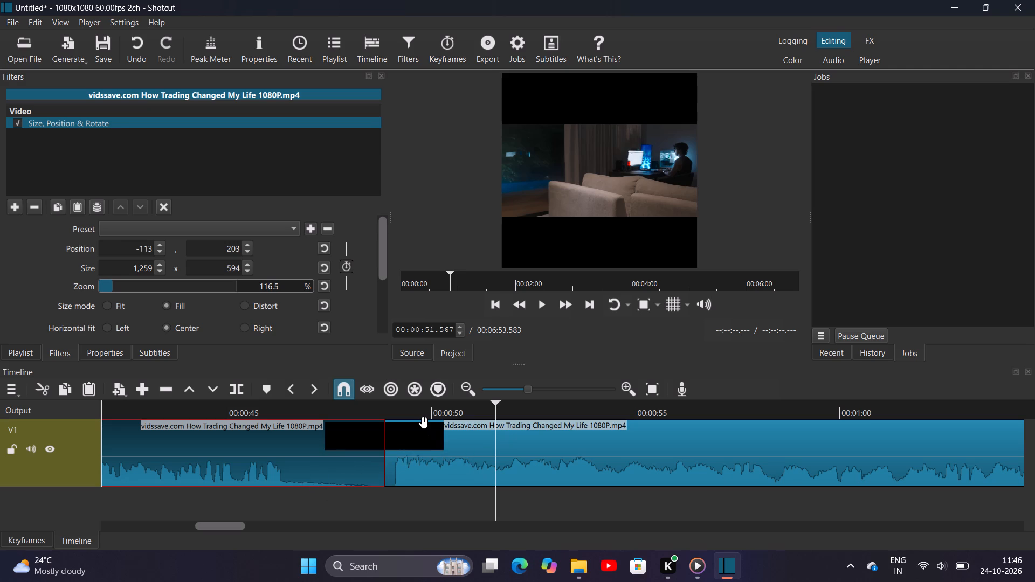
key(space)
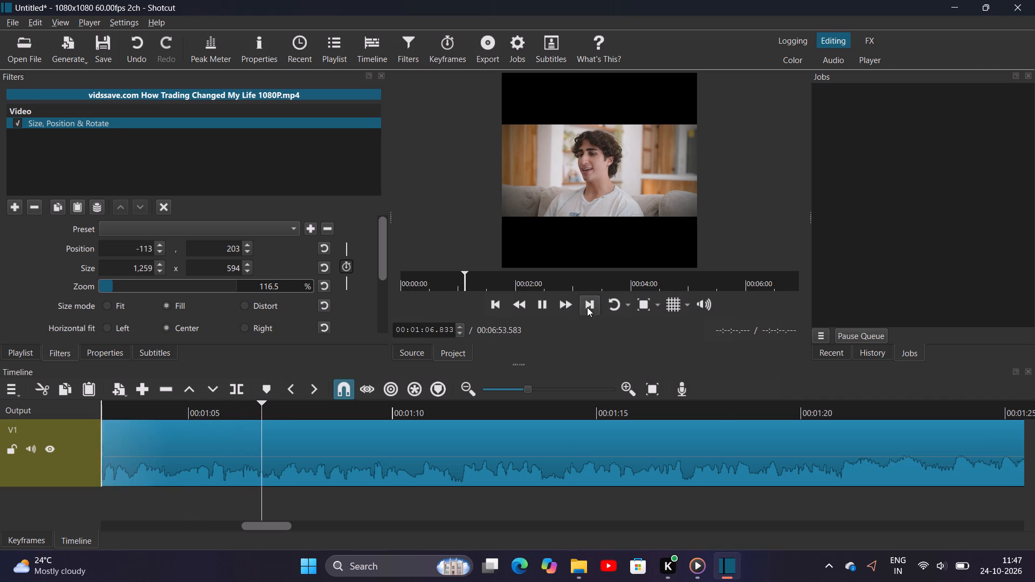
click(572, 304)
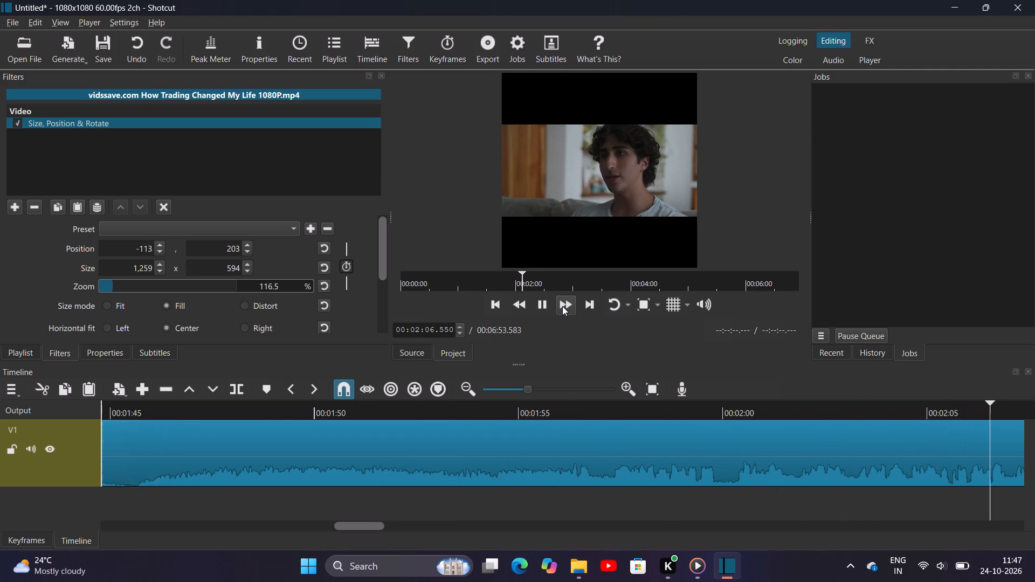
key(space)
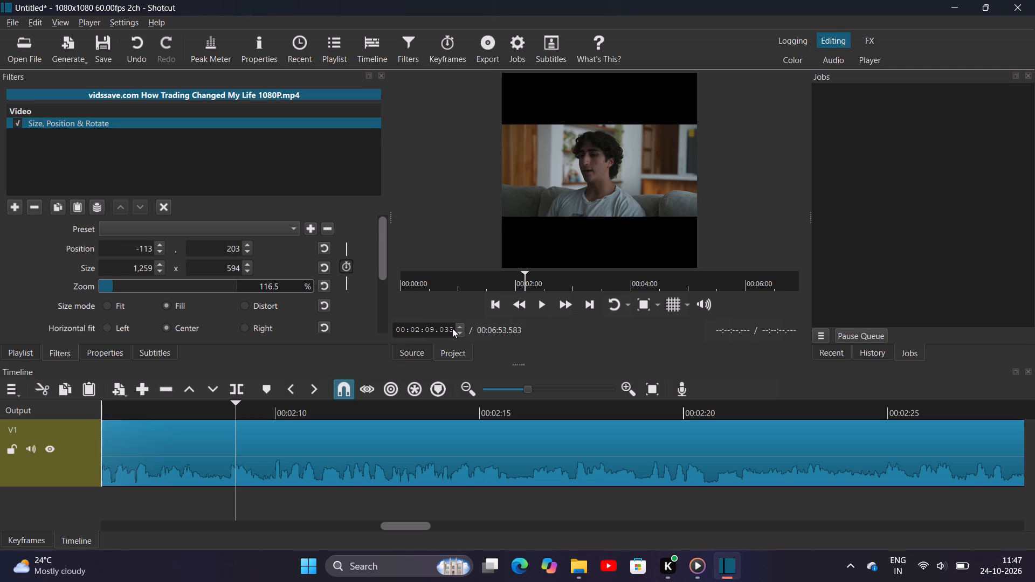
click(416, 286)
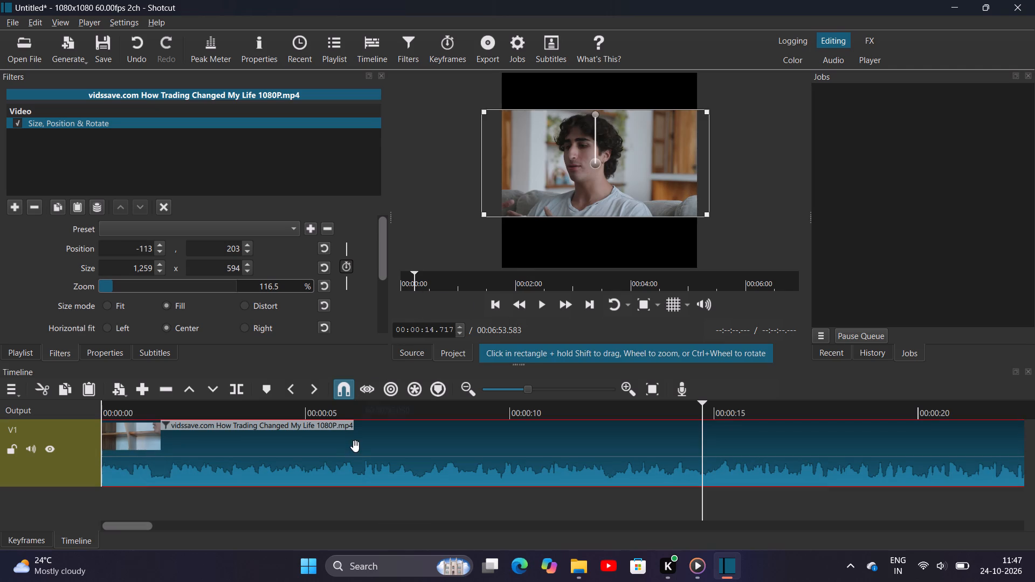
right_click(359, 456)
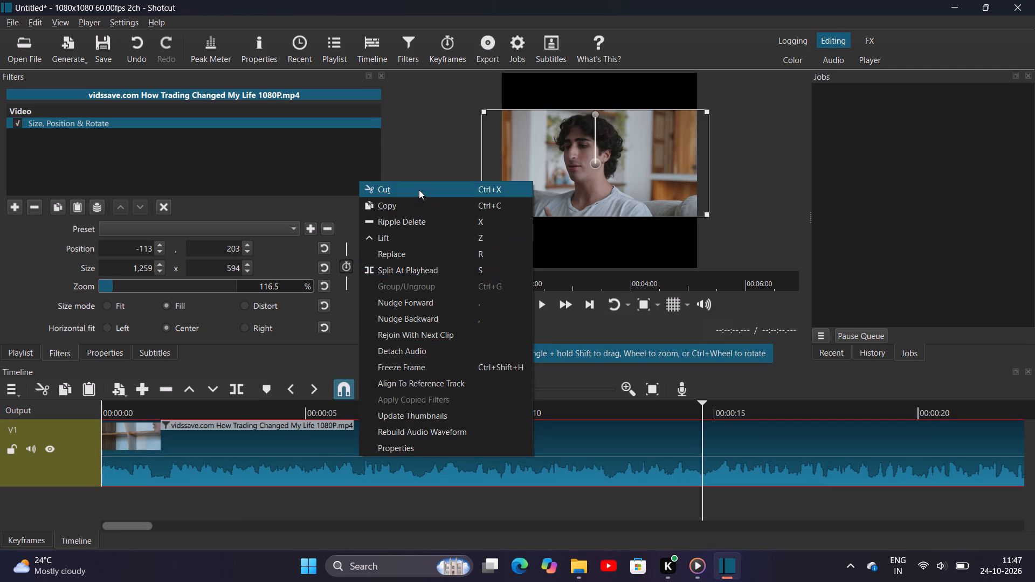
click(419, 190)
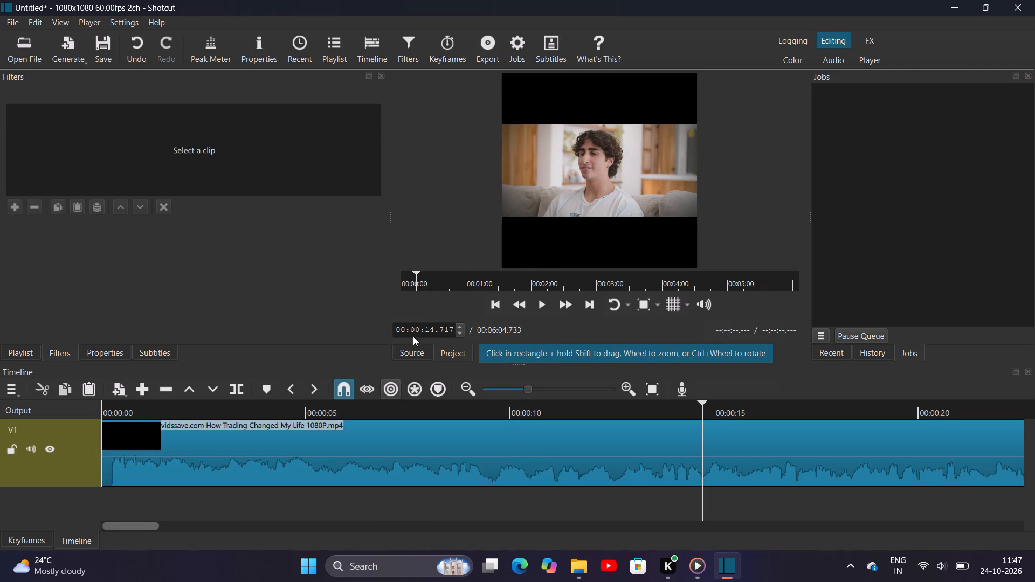
Play through the remaining clip from its start to about 00:02:25, including at fast speed, and recheck the first two minutes for usable footage.
click(401, 278)
key(space)
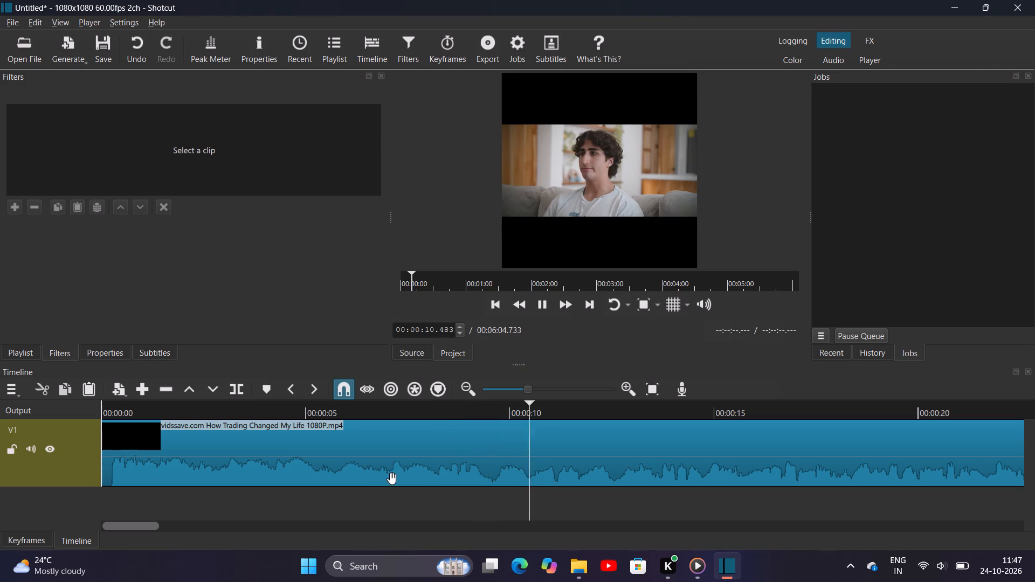
click(568, 304)
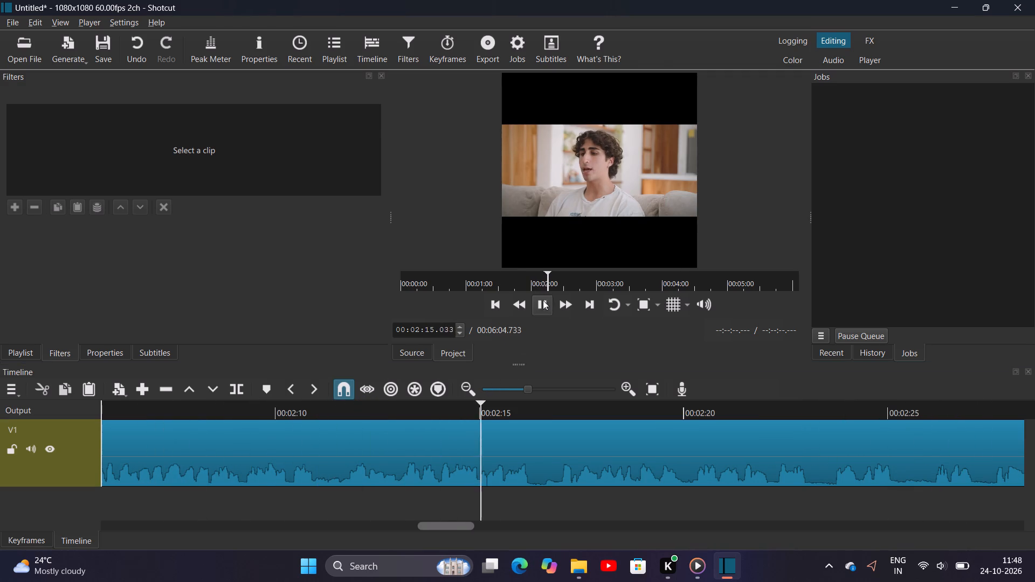
click(526, 305)
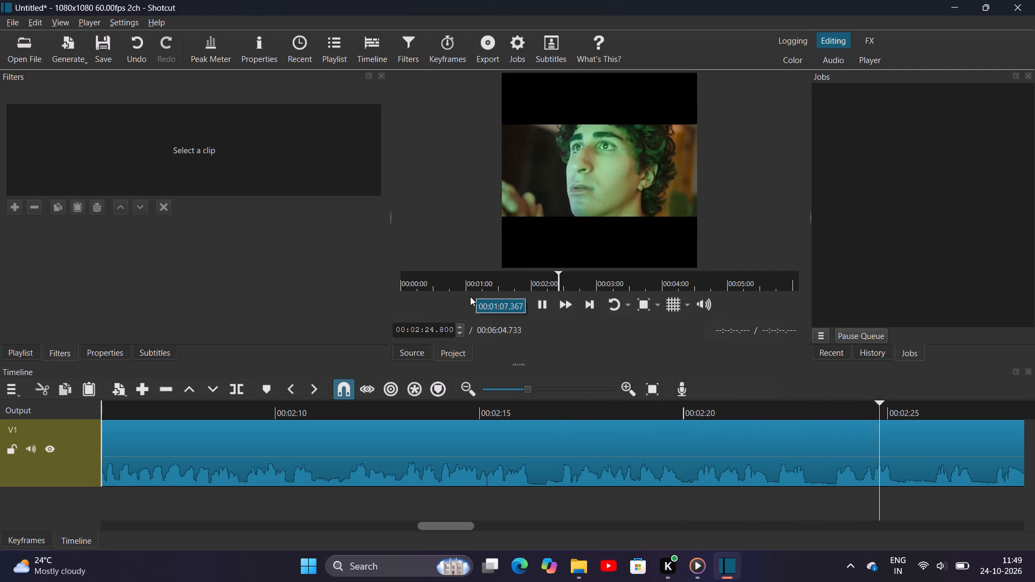
click(458, 279)
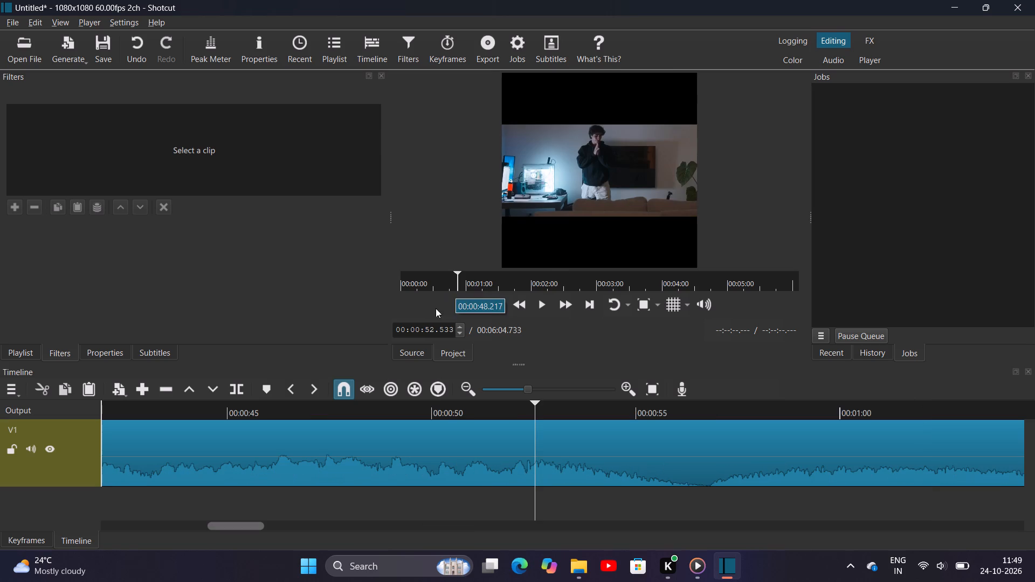
key(space)
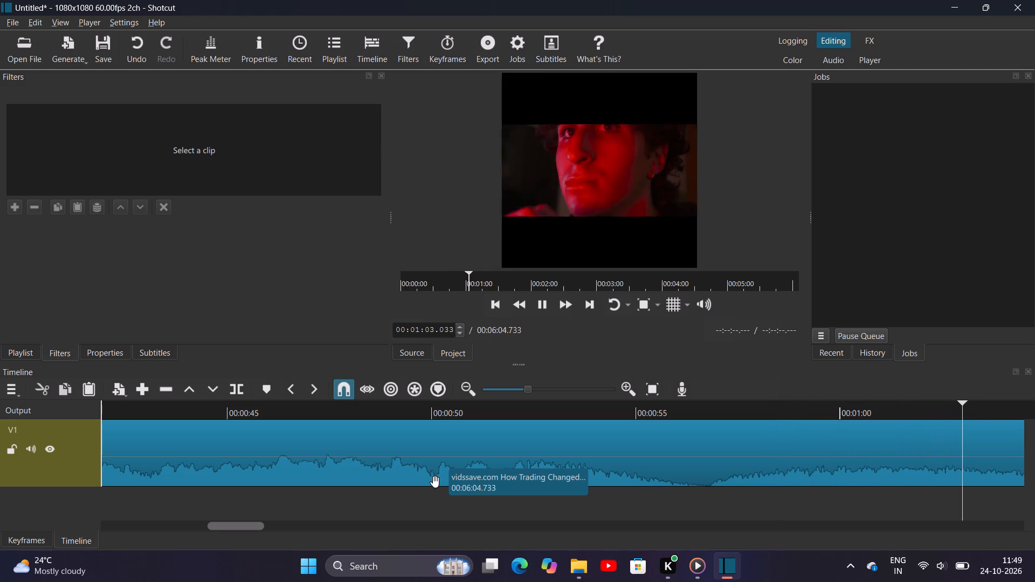
click(445, 285)
key(space)
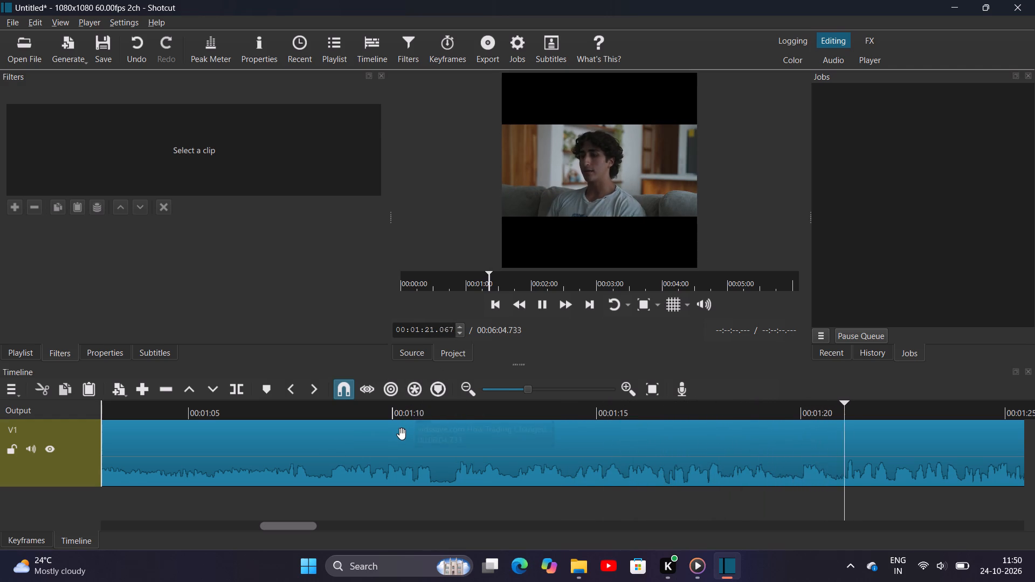
click(563, 308)
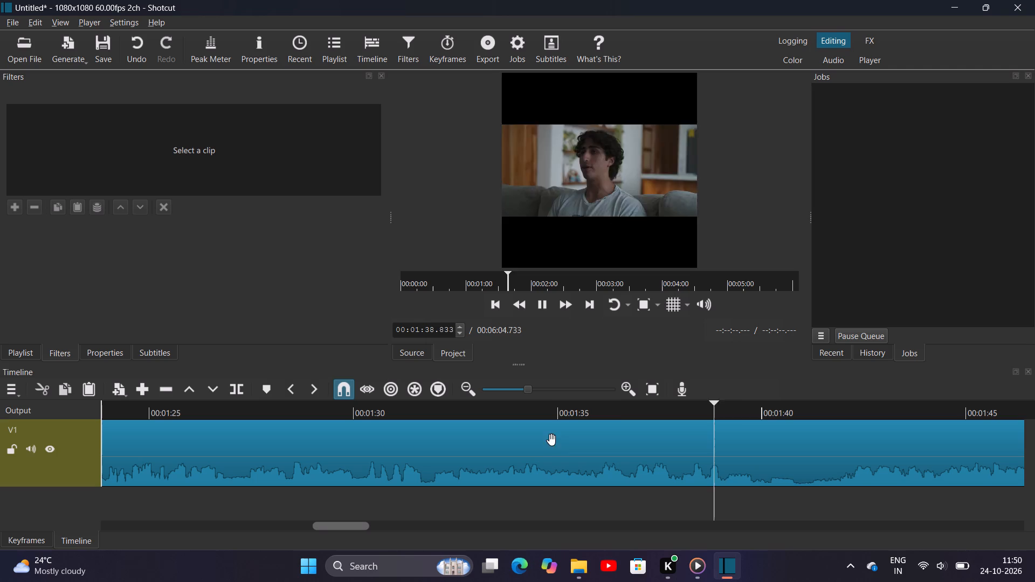
click(536, 310)
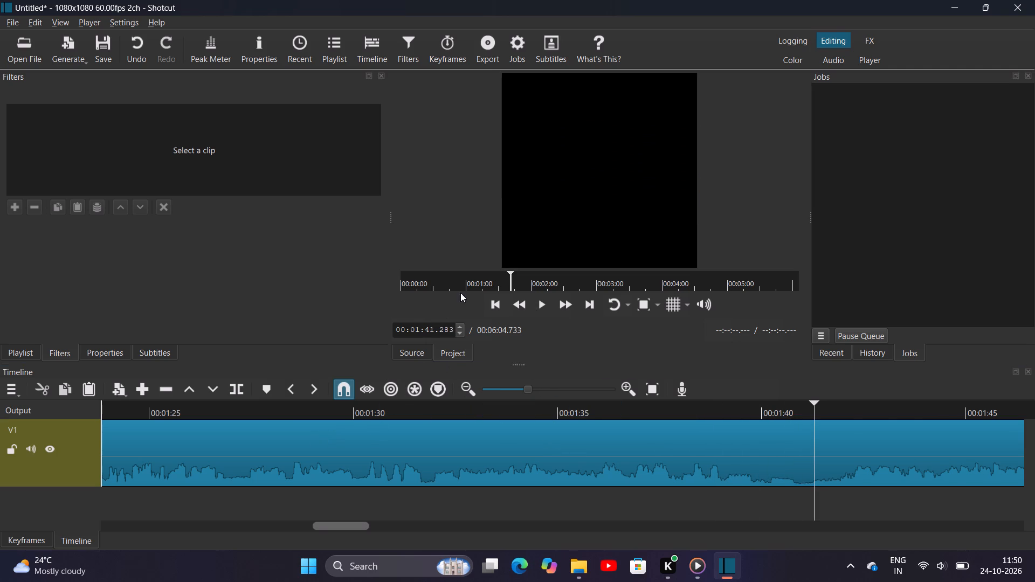
Play the clip on V1 from about 00:00:39 and replay the stretch around 00:00:49 to 00:00:53 to look for a segment start.
click(443, 286)
key(space)
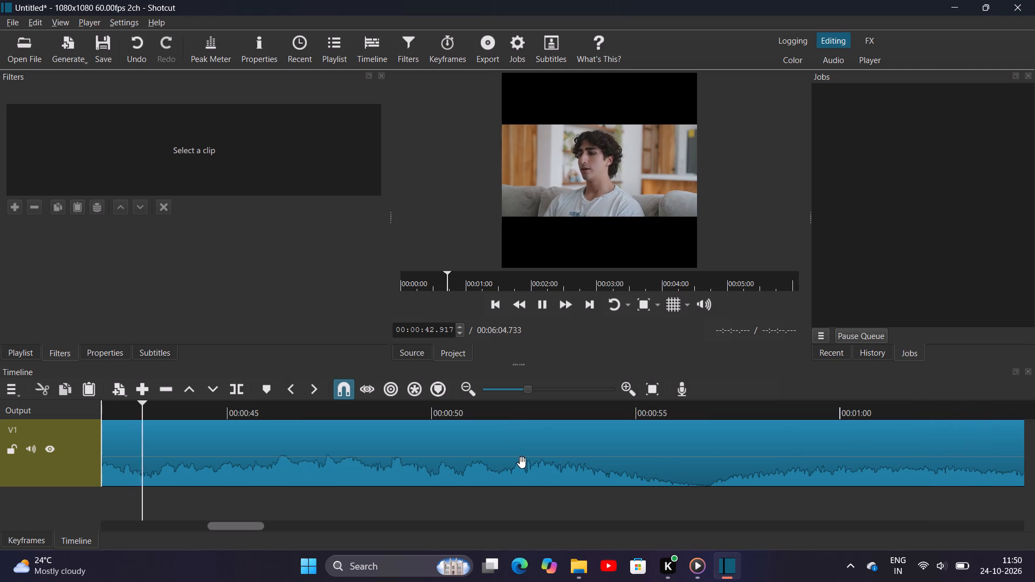
click(561, 306)
click(529, 308)
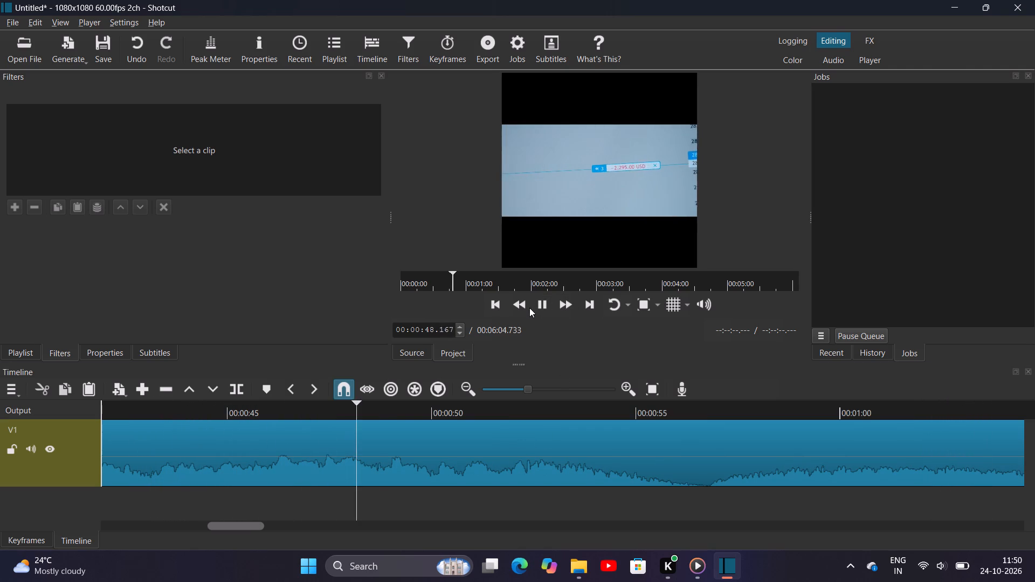
click(516, 308)
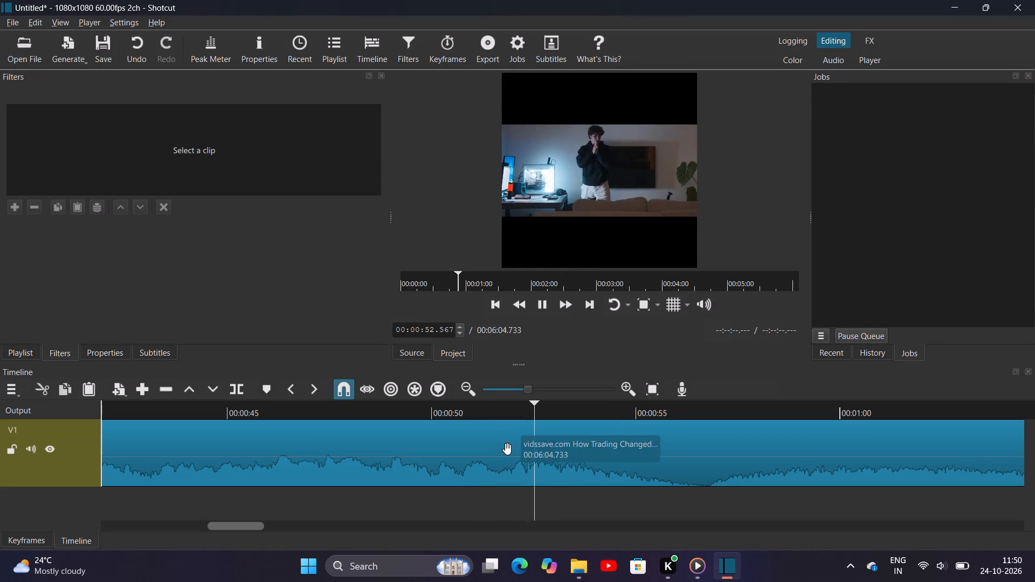
key(space)
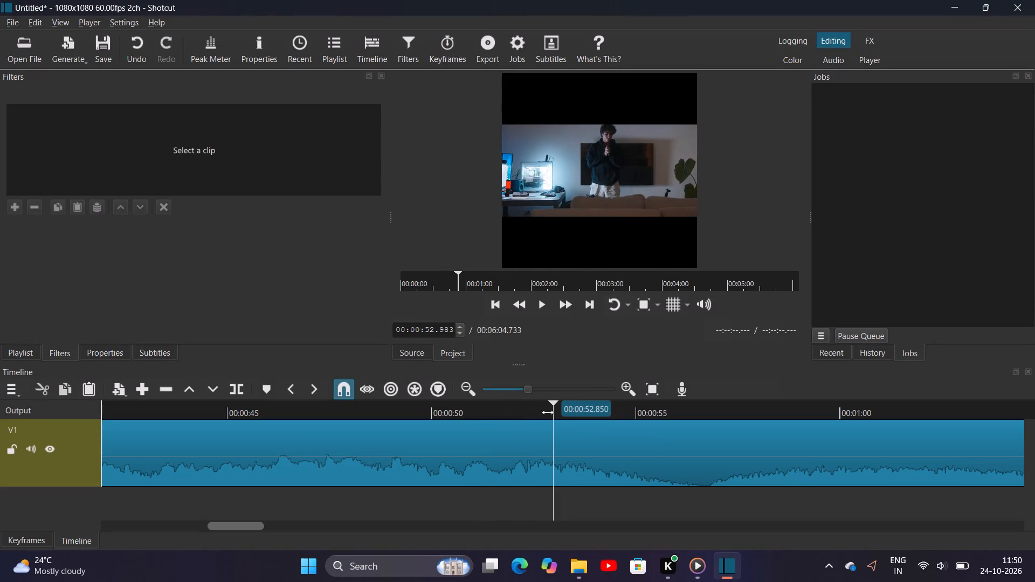
drag(553, 412, 406, 417)
key(space)
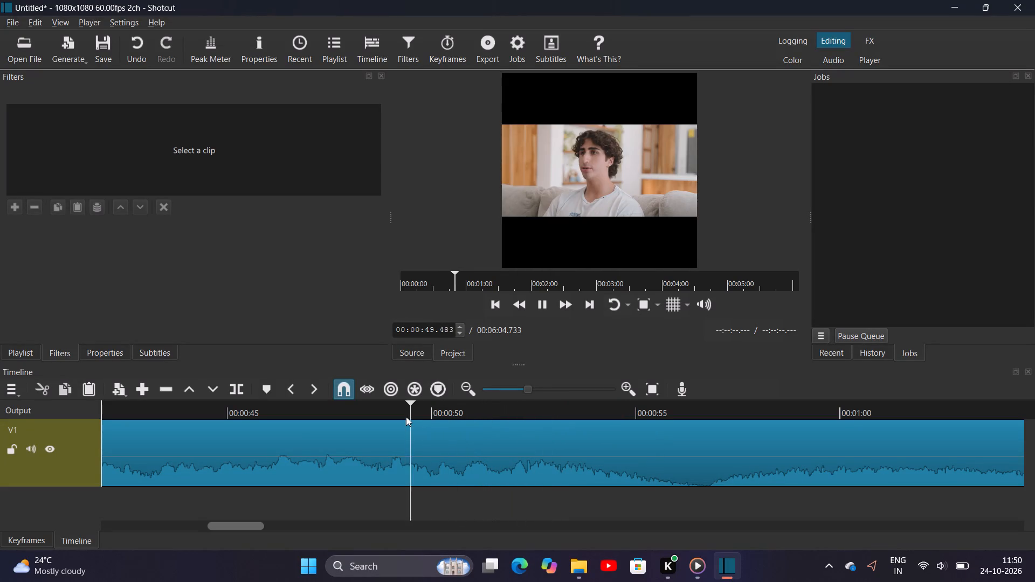
key(space)
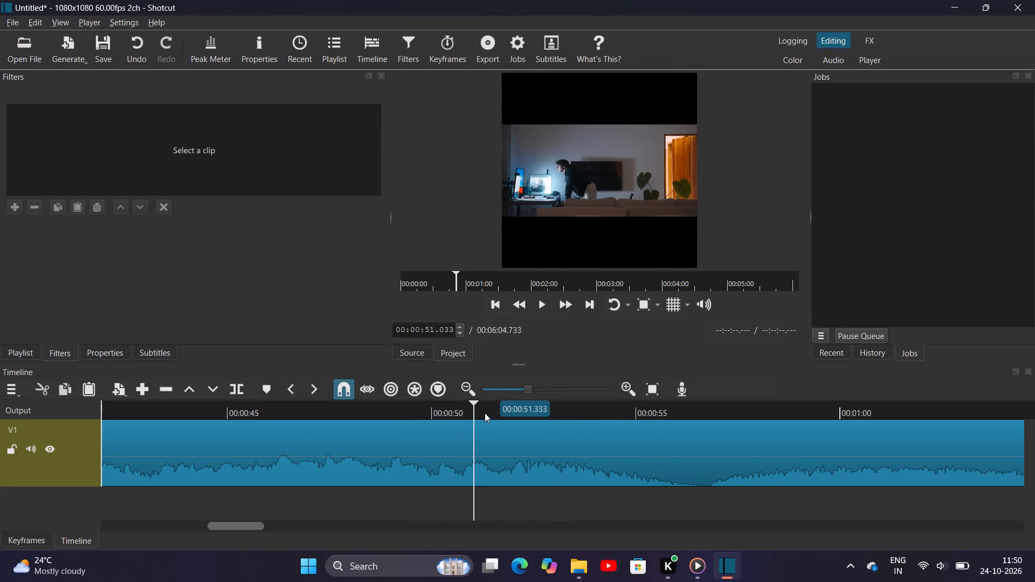
key(space)
key(space)
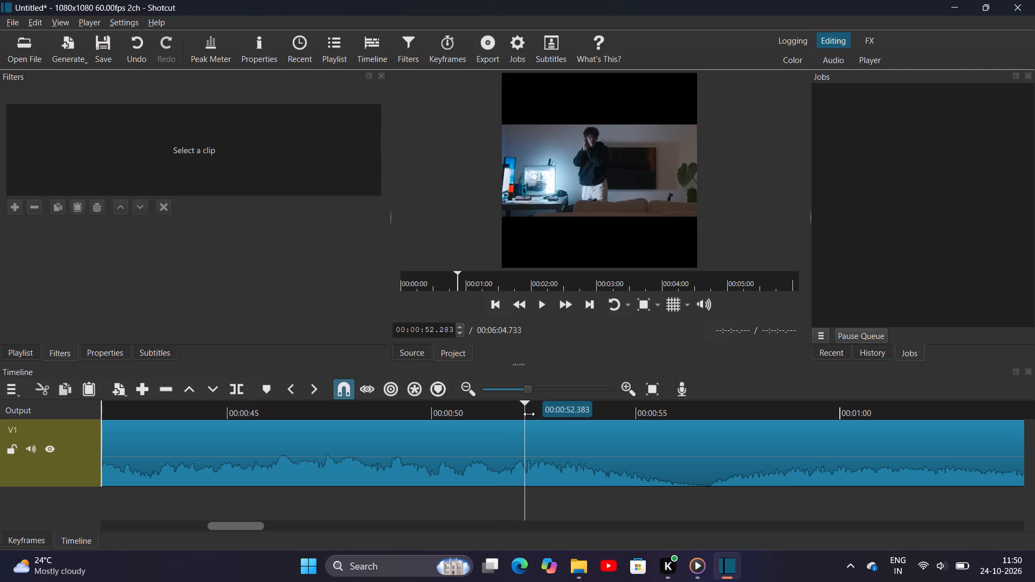
Review the footage from about 00:00:47 to 00:01:00, pausing around 00:00:53 and 00:00:54 to check possible segment boundaries.
drag(526, 414, 330, 417)
key(space)
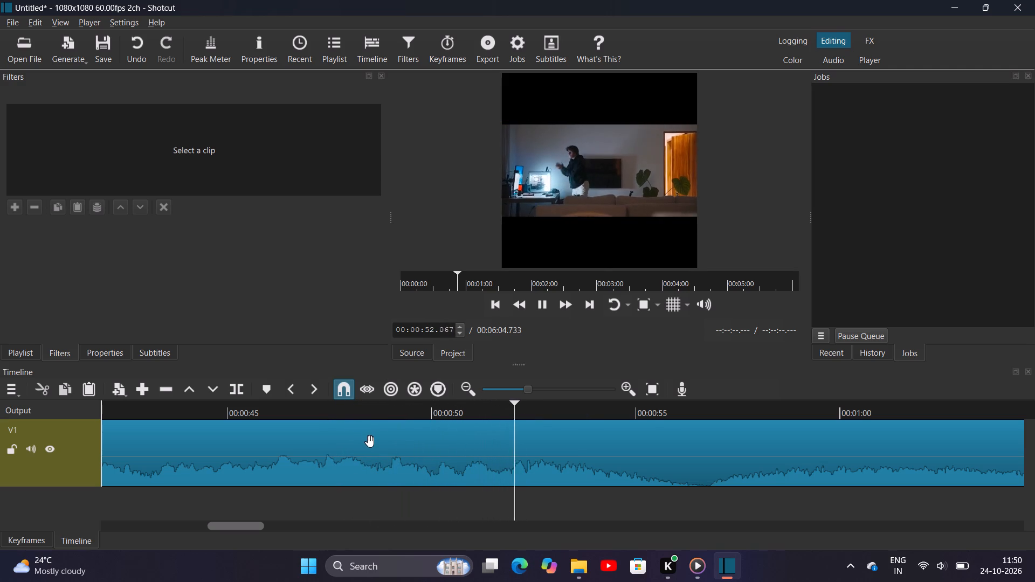
key(space)
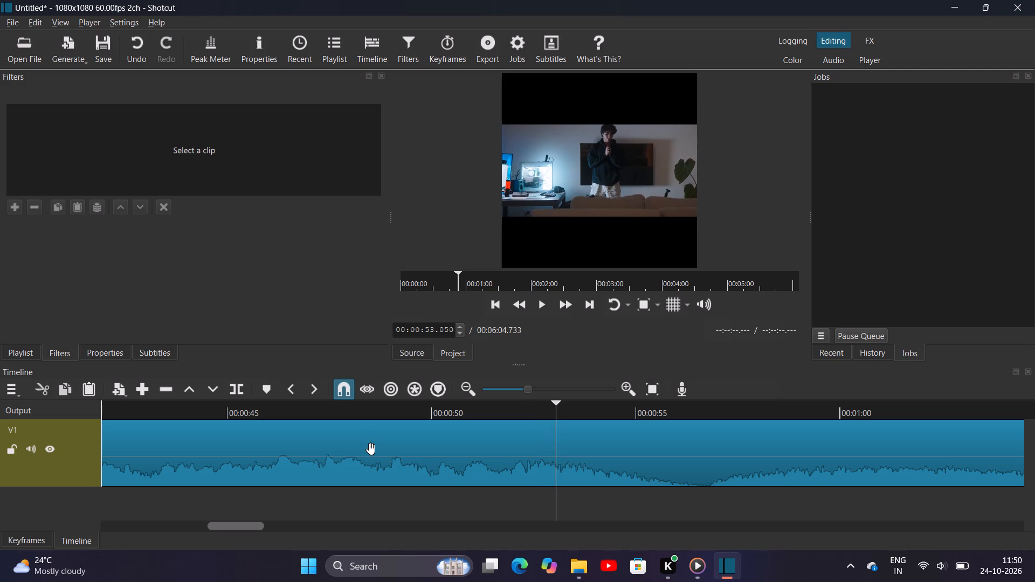
key(space)
key(space)
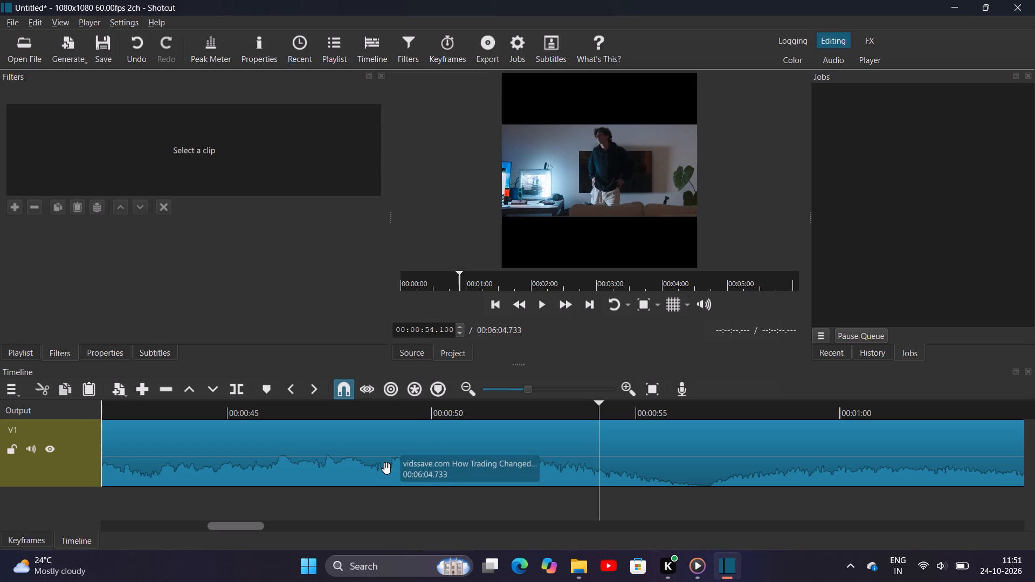
key(space)
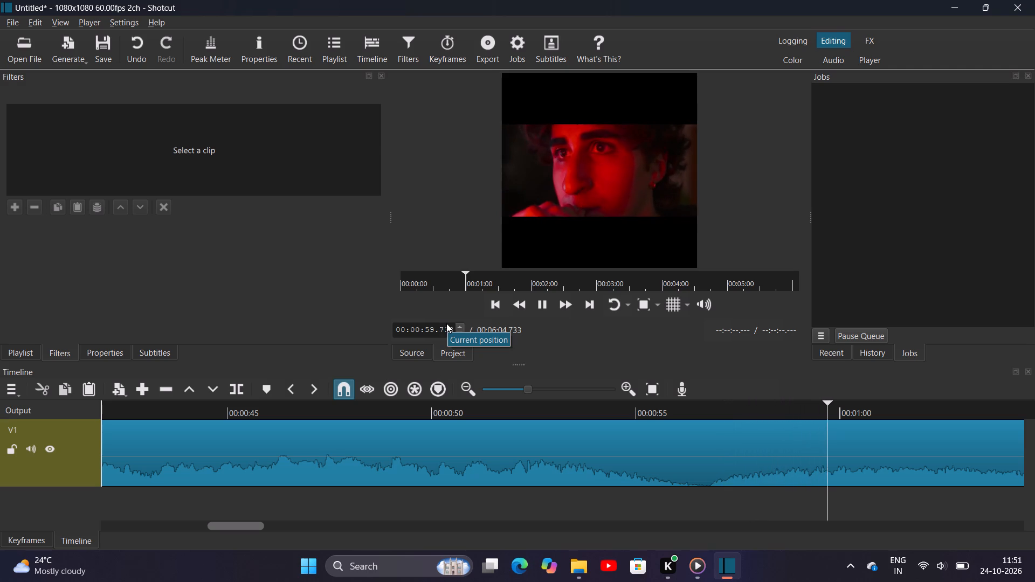
key(space)
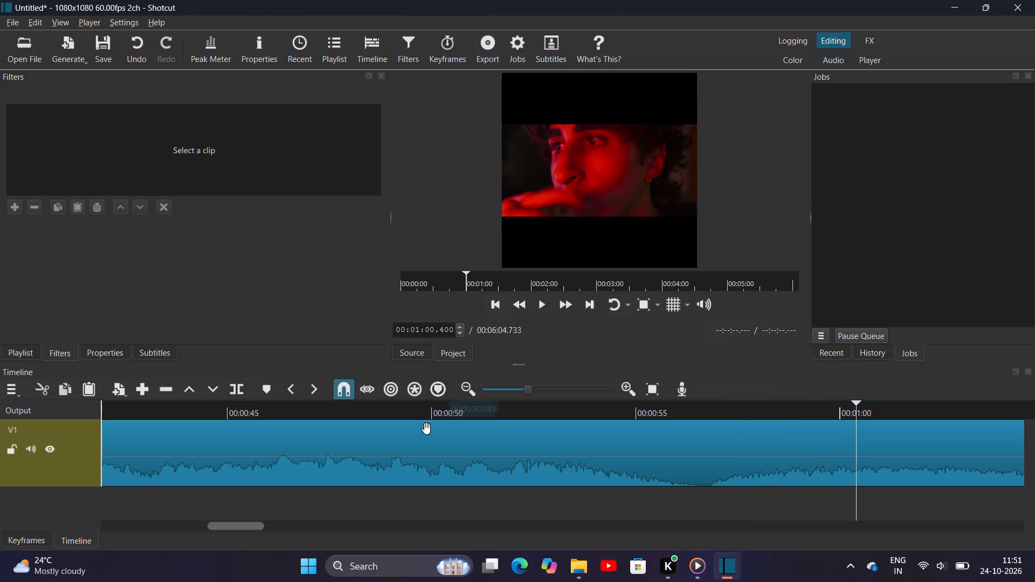
Select the clip on V1 and replay it repeatedly from around 00:00:49 to 00:00:53, continuing through to about 00:01:08.
click(455, 439)
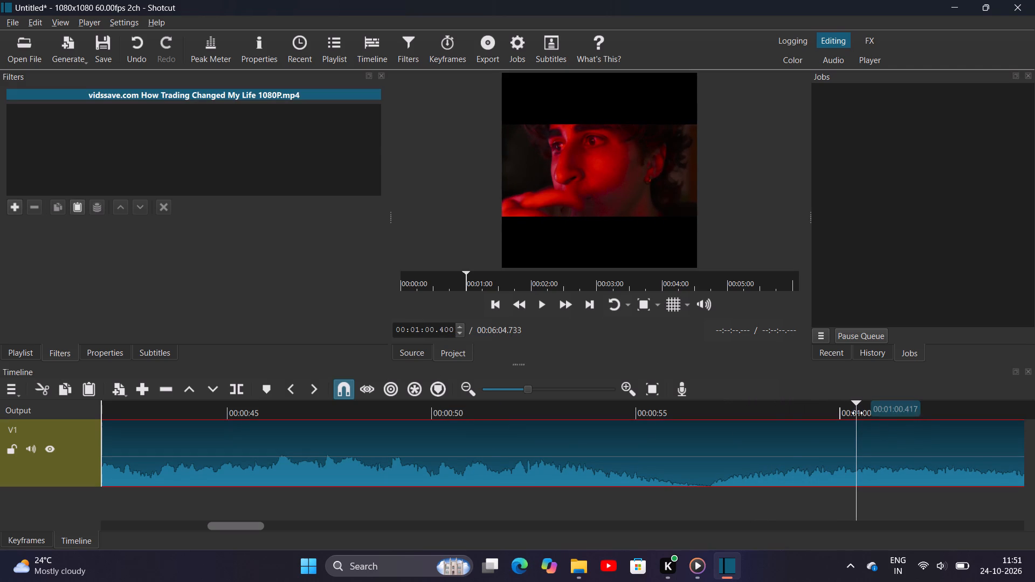
drag(857, 413, 539, 425)
click(515, 436)
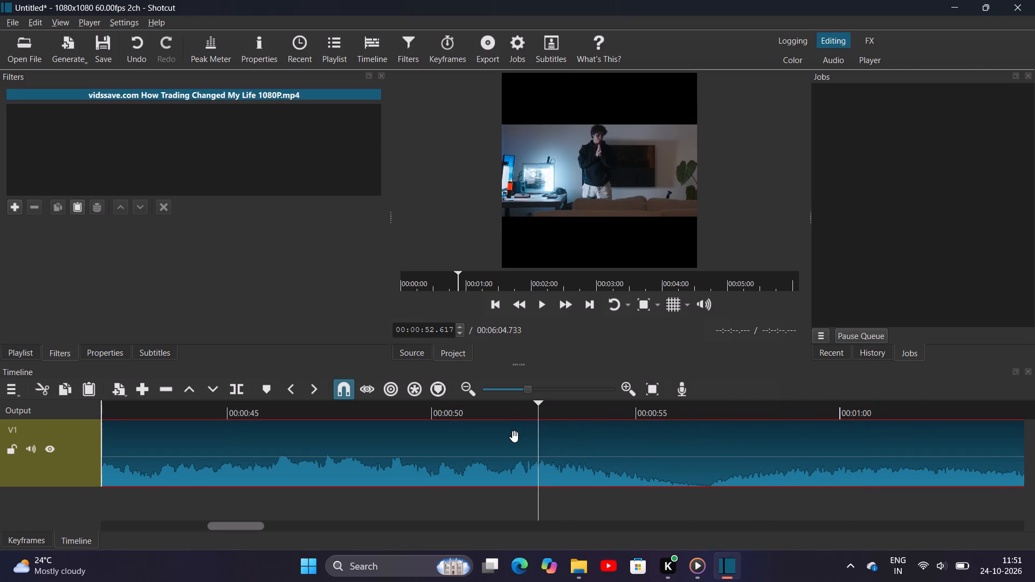
key(space)
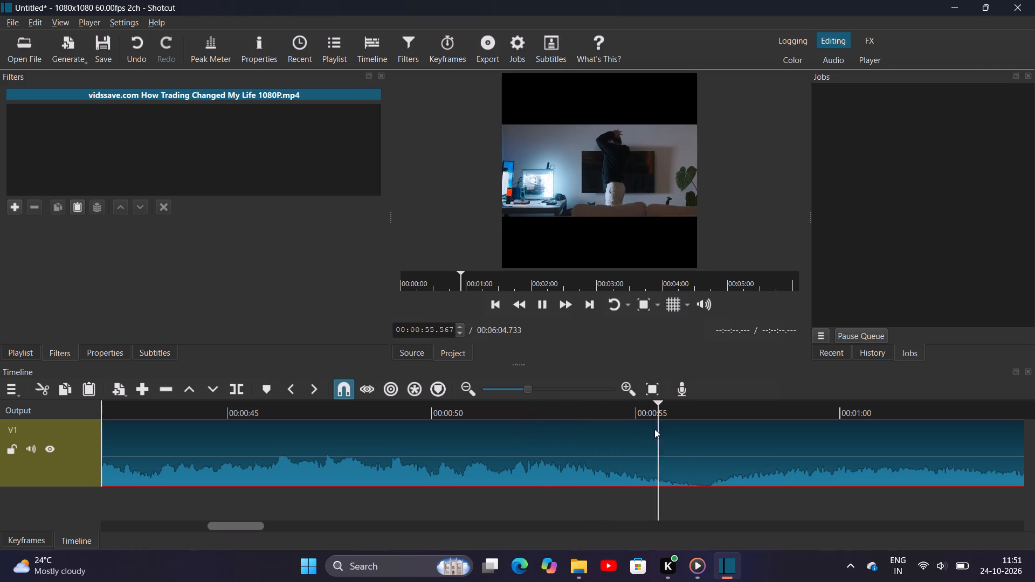
key(space)
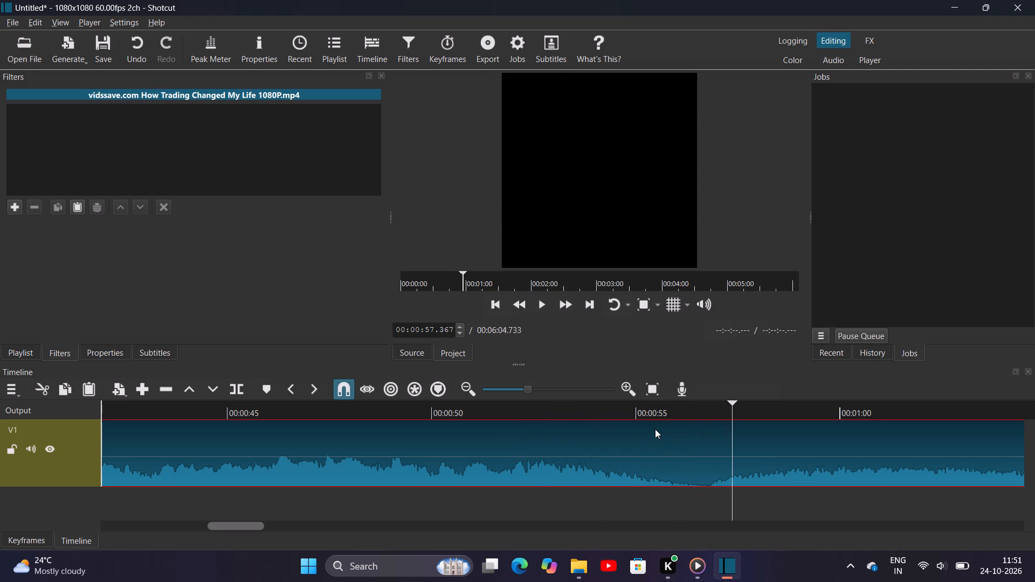
drag(734, 411, 498, 416)
key(space)
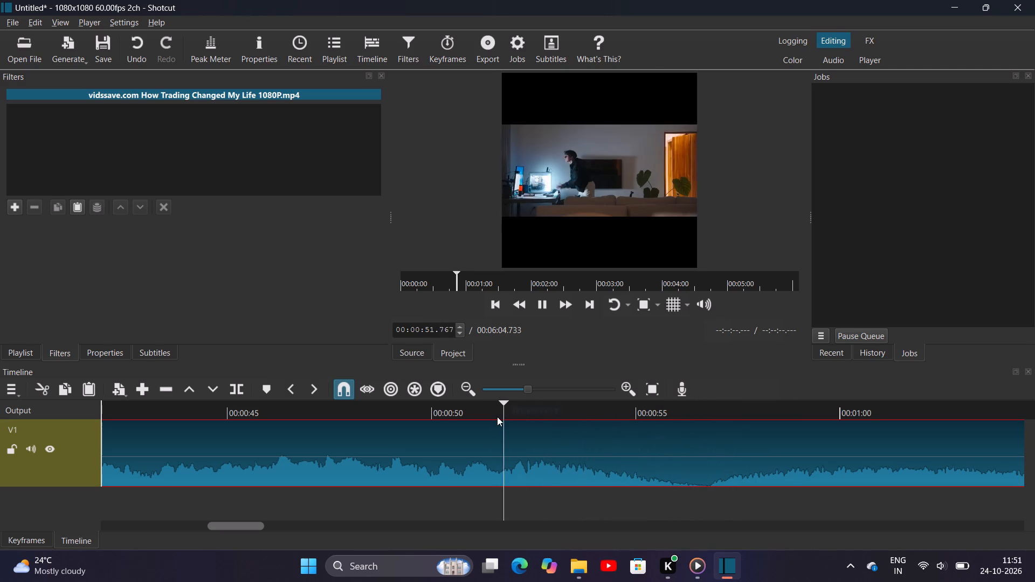
key(space)
drag(531, 412, 395, 412)
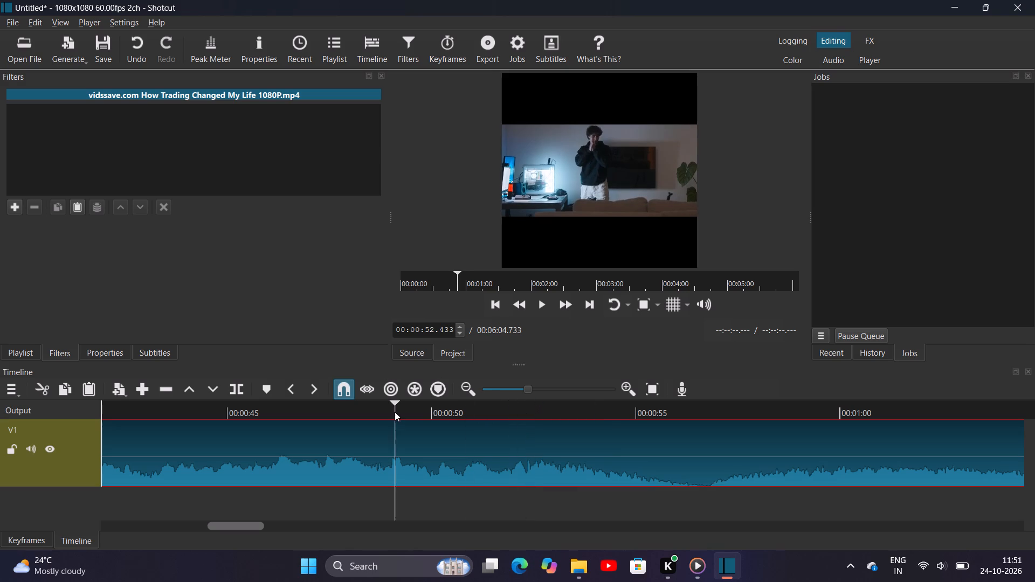
key(space)
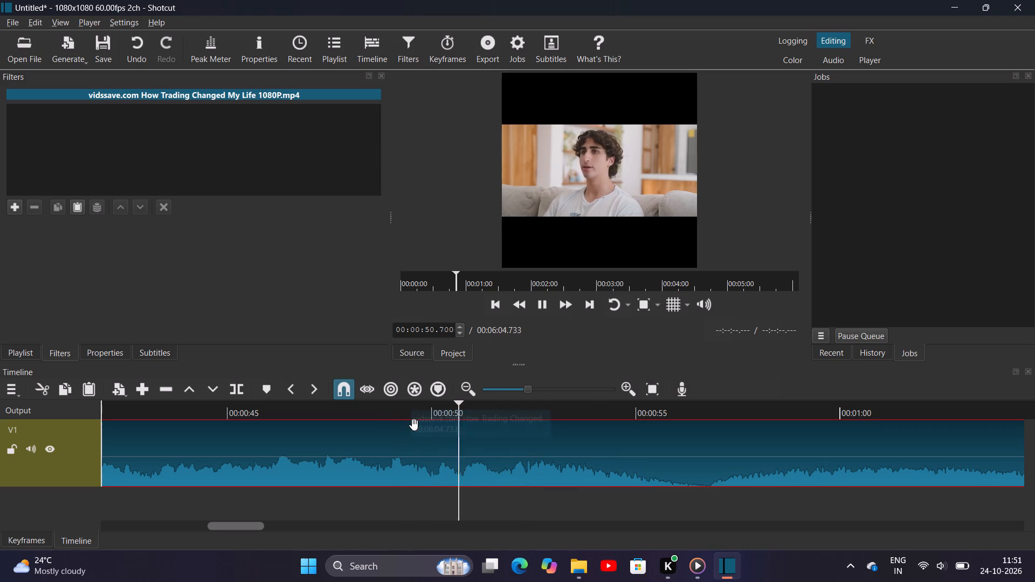
key(space)
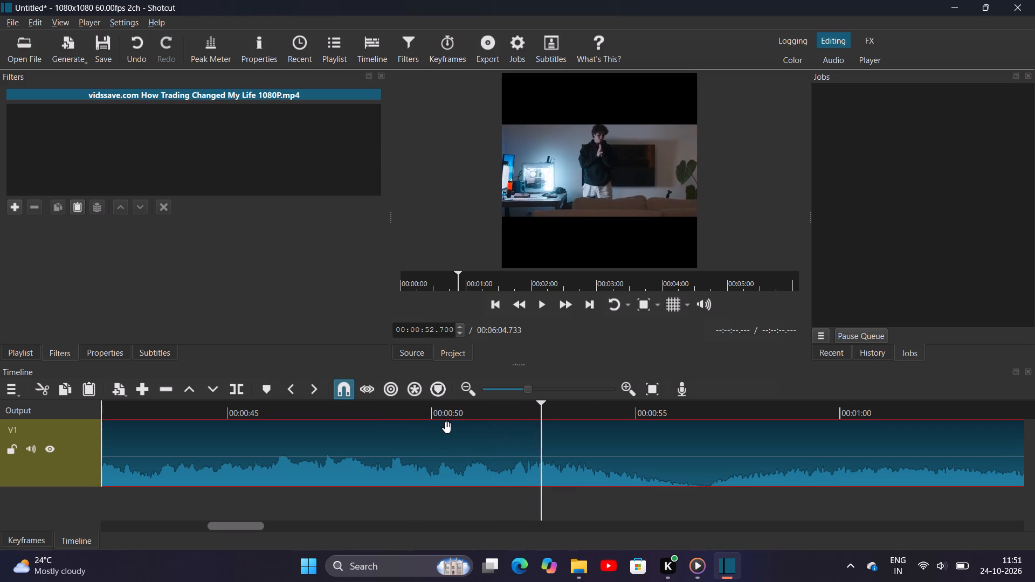
drag(540, 411, 483, 411)
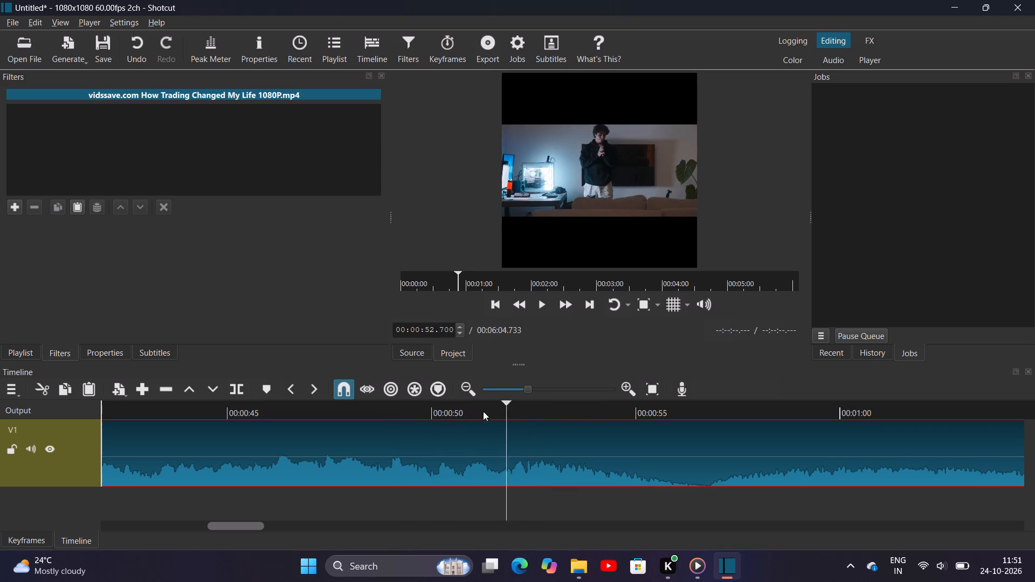
drag(483, 411, 476, 411)
key(space)
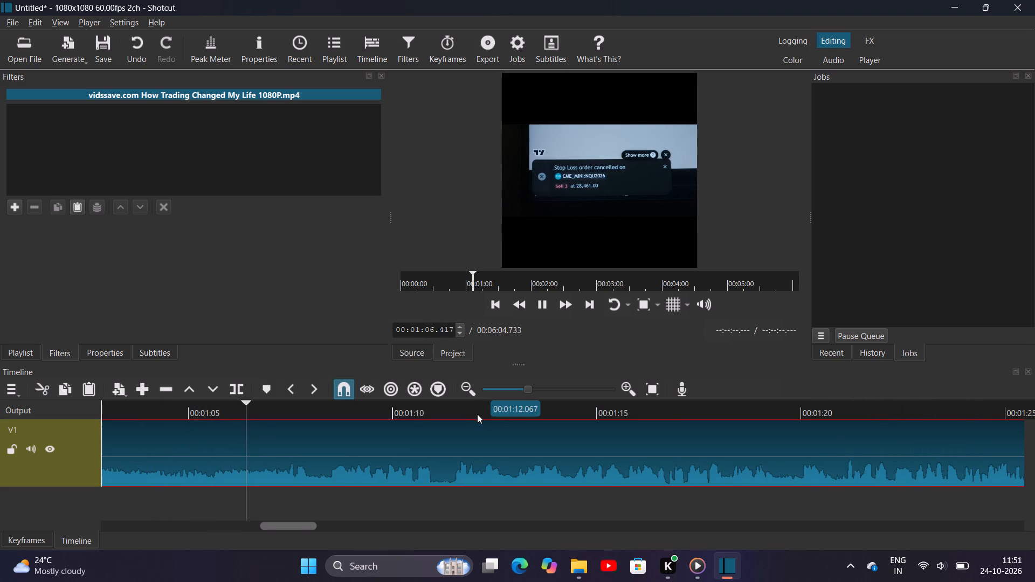
key(space)
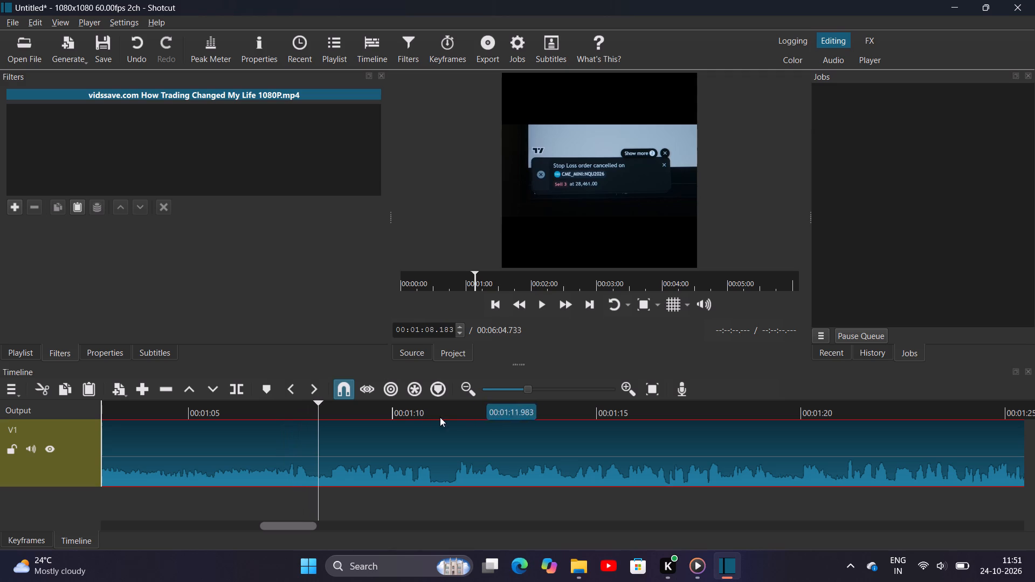
Recheck the clip around 00:00:59, and step back through earlier moments from about 00:00:48 to 00:00:43.
click(465, 277)
key(space)
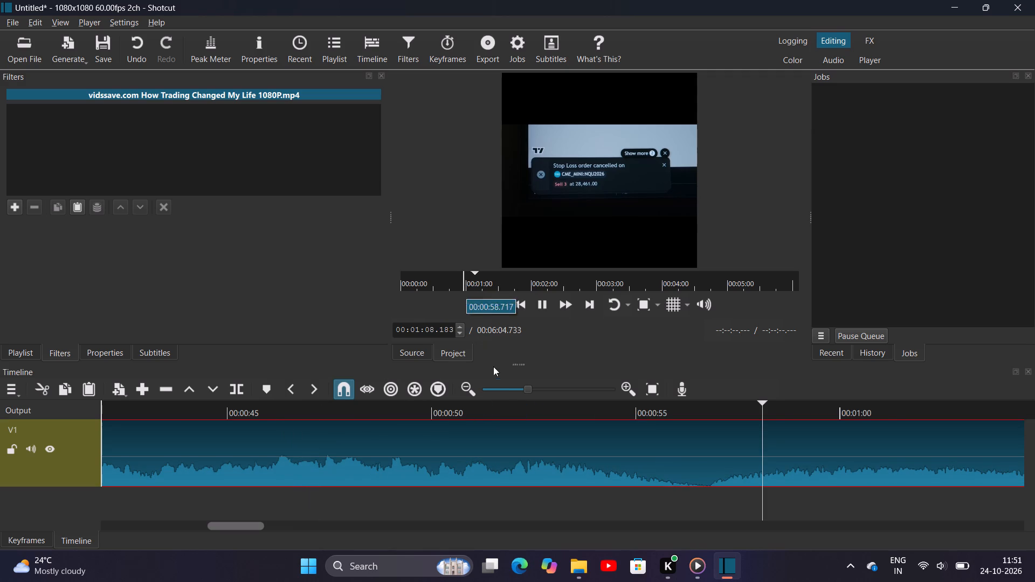
key(space)
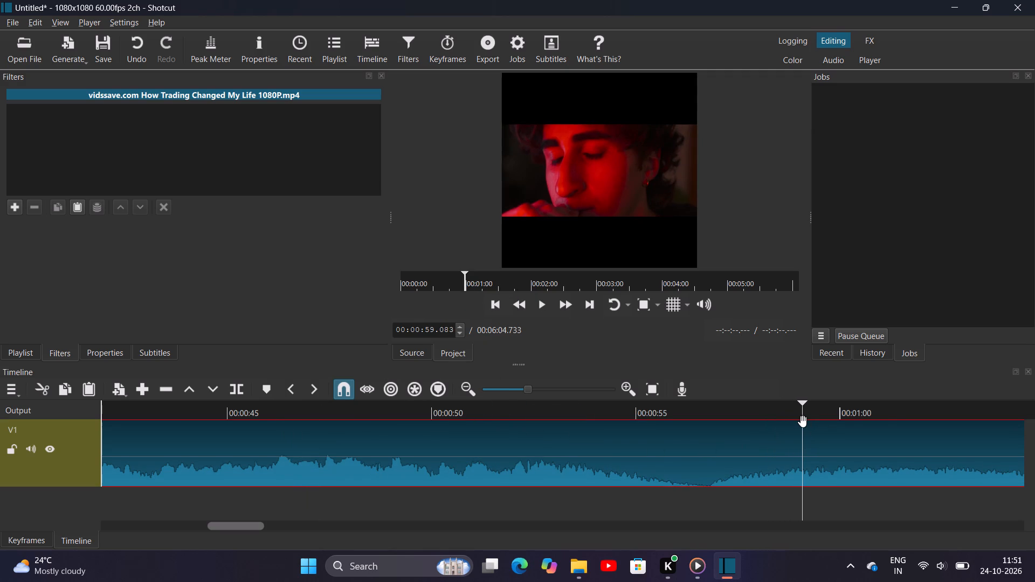
key(space)
key(space)
drag(824, 420, 804, 429)
drag(822, 413, 637, 429)
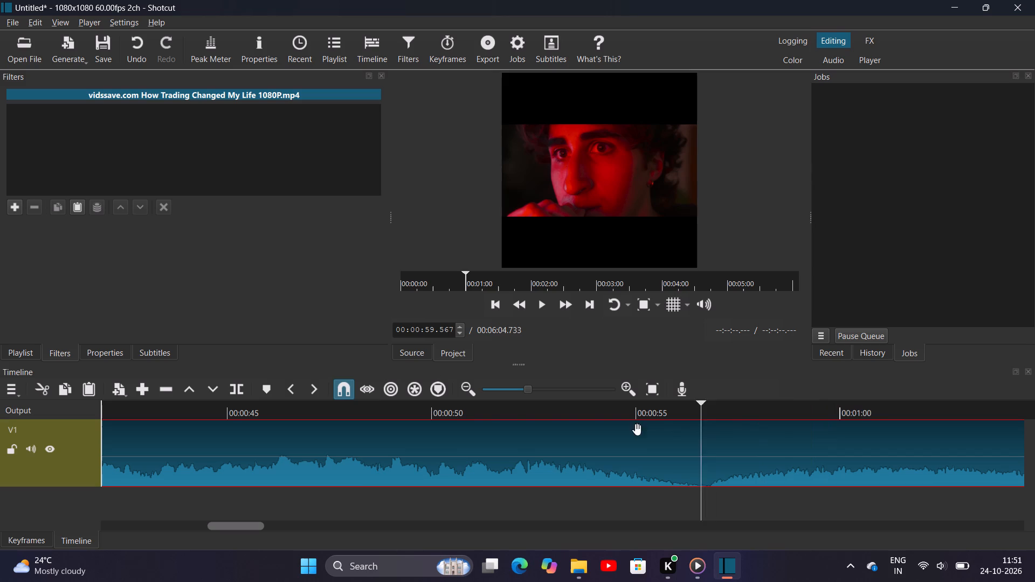
drag(637, 429, 362, 411)
key(space)
key(space)
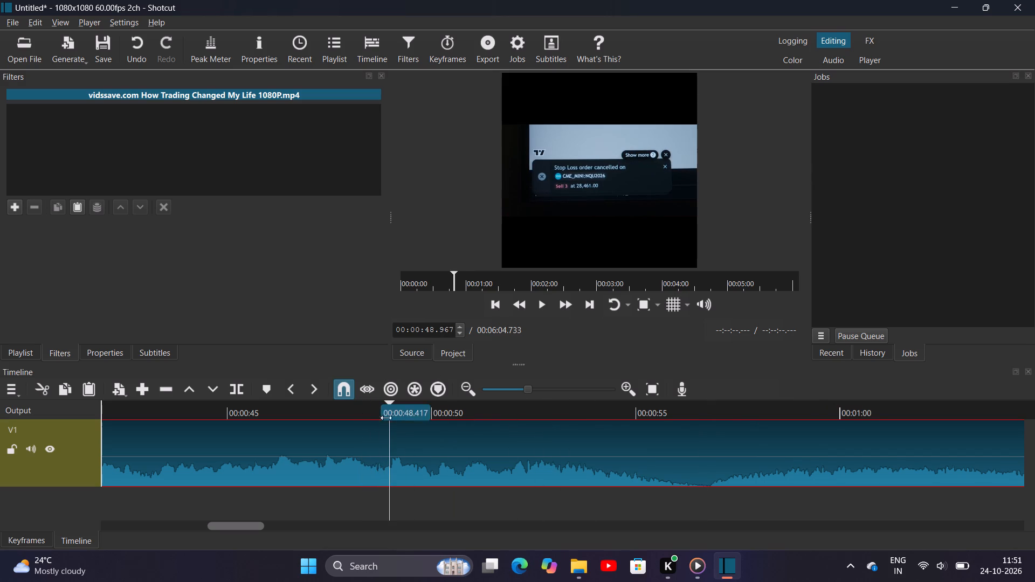
drag(391, 412, 215, 391)
key(space)
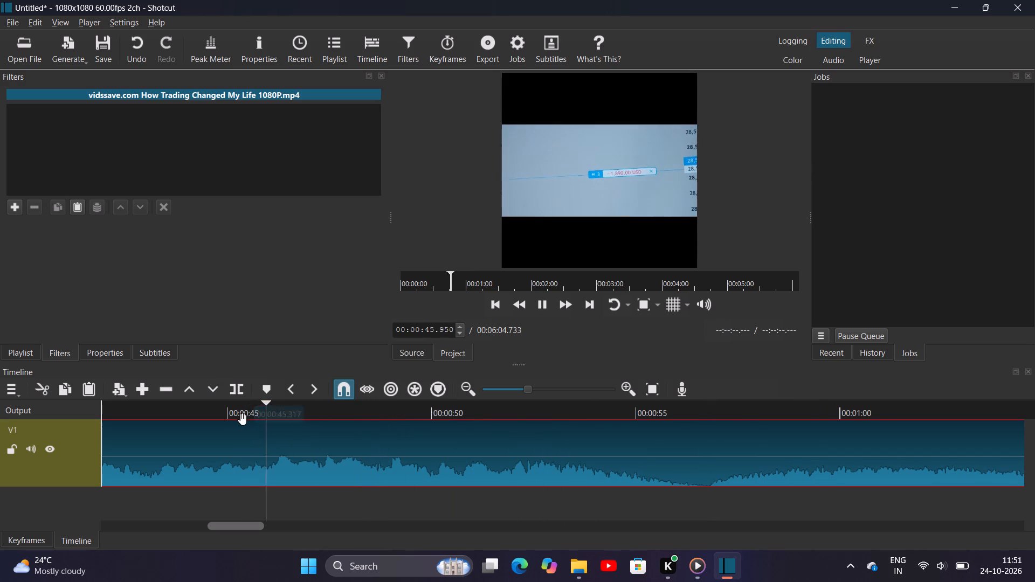
key(space)
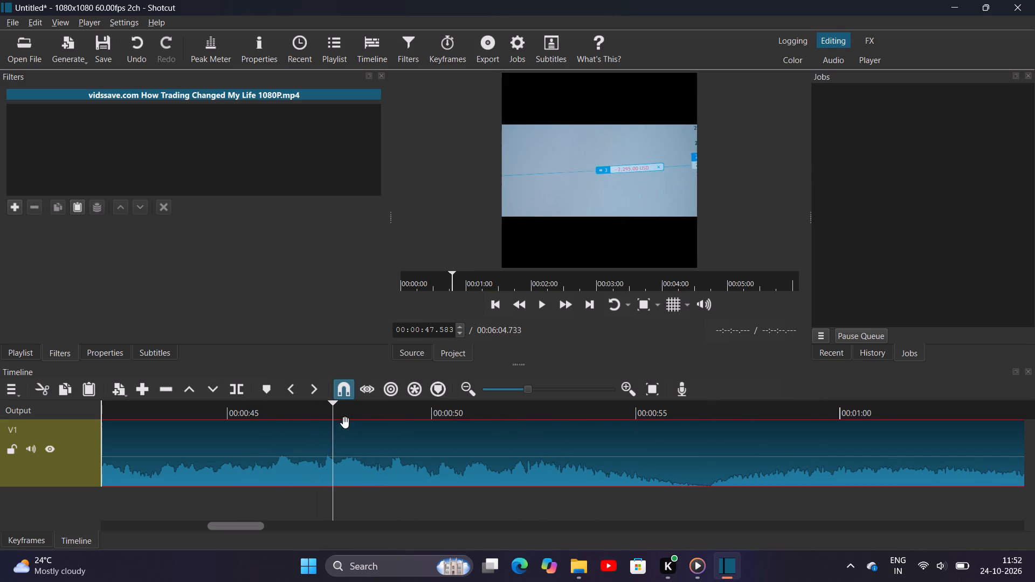
drag(332, 411, 135, 394)
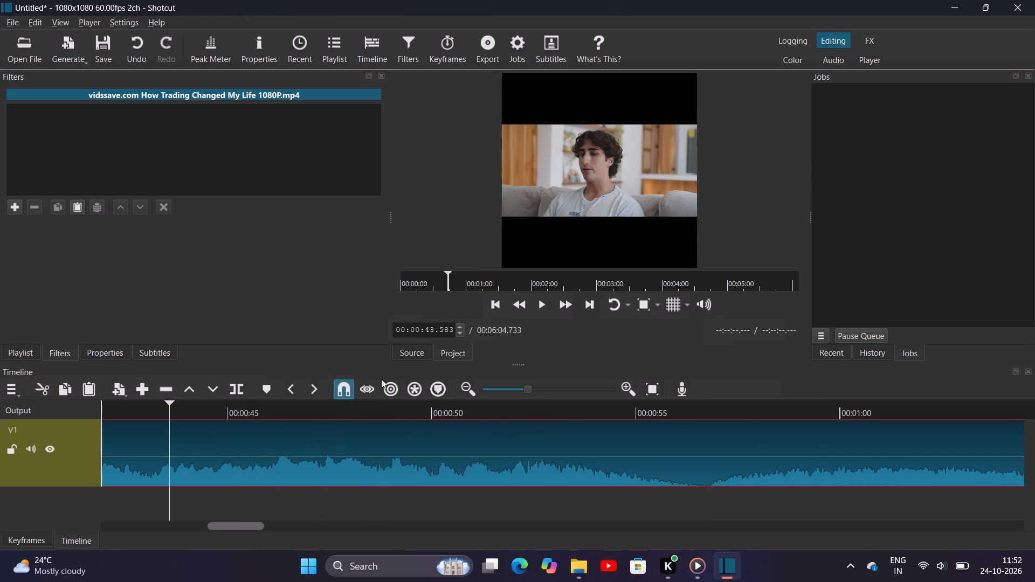
Play the clip on V1 from about 00:00:38, and again from about 00:00:55 to 00:00:59, to look for the segment start.
click(439, 278)
key(space)
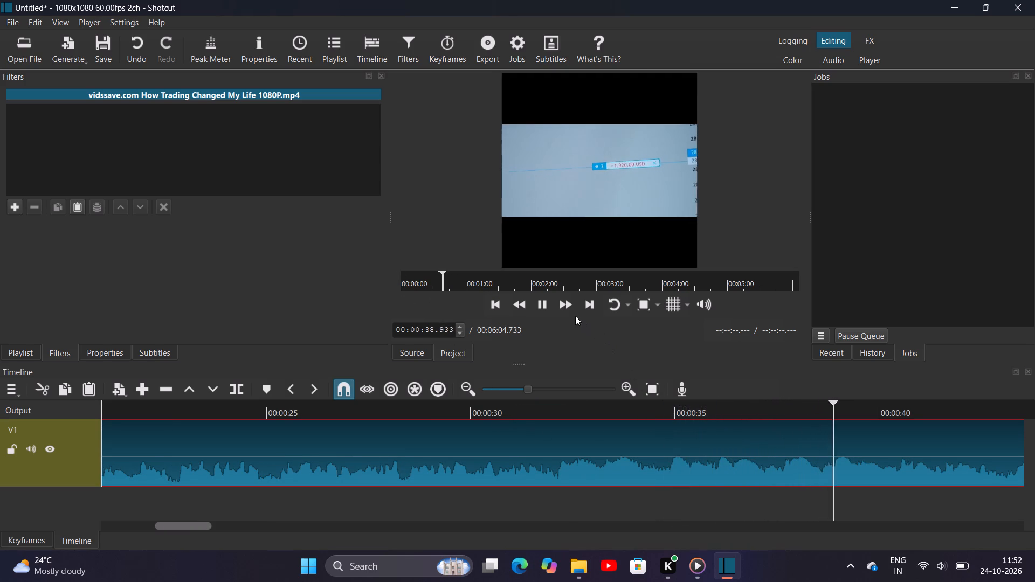
click(560, 290)
click(461, 278)
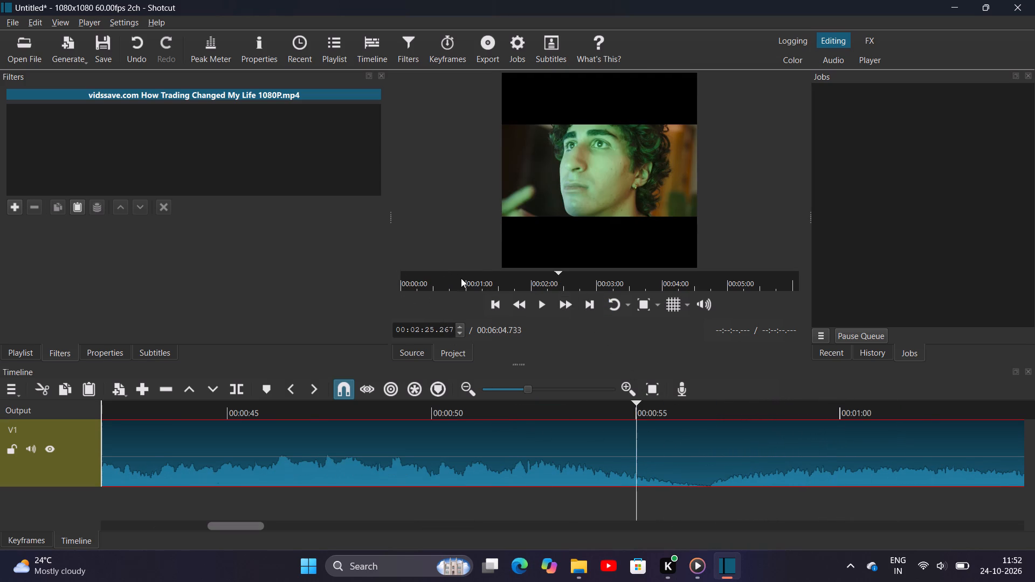
key(space)
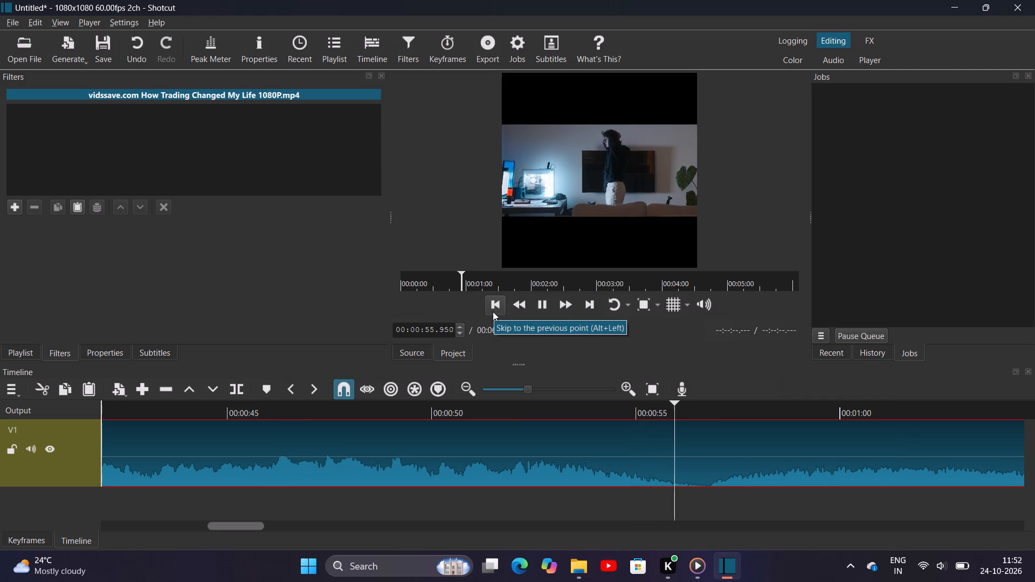
key(space)
key(space)
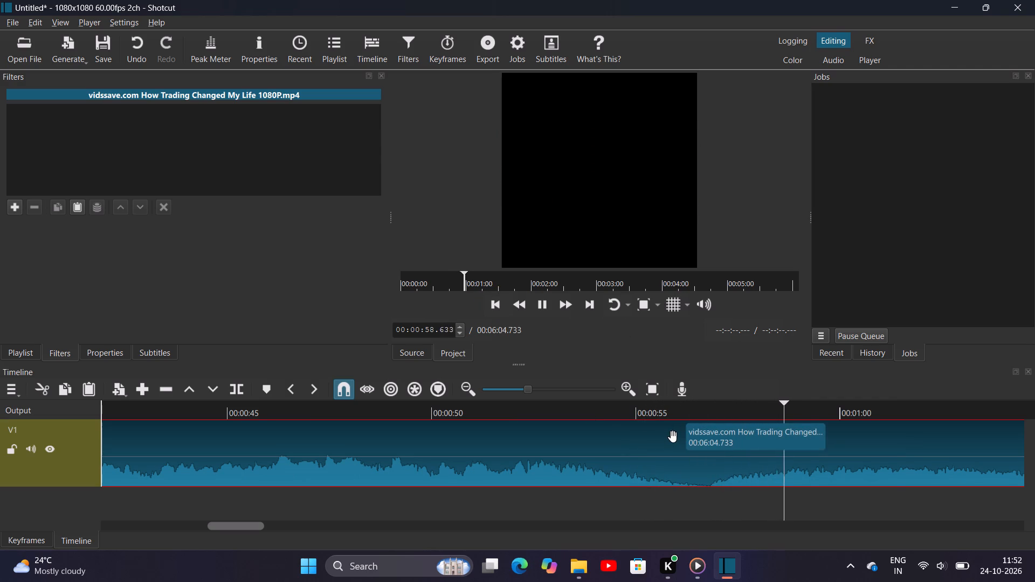
key(space)
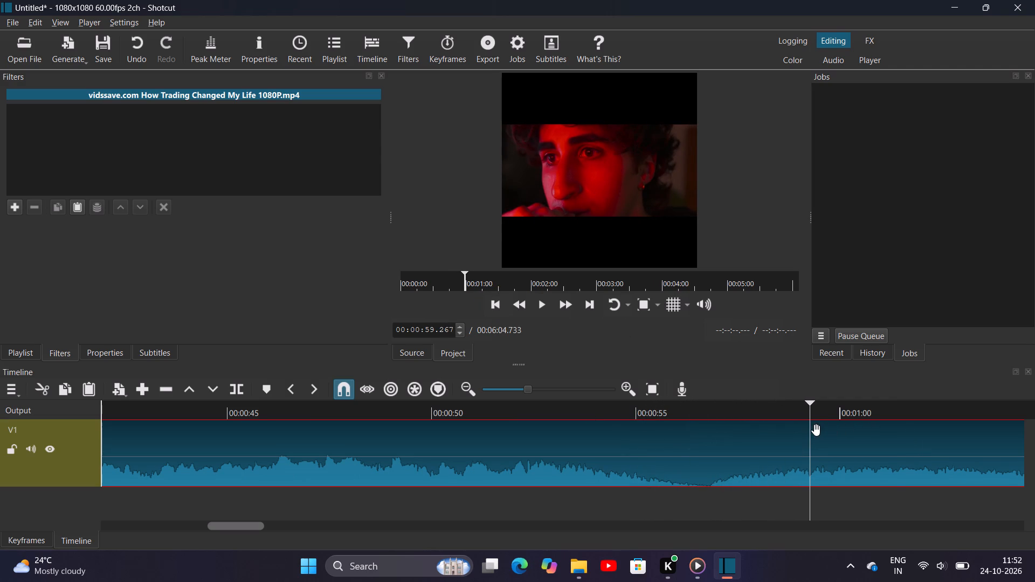
Replay the short stretch from about 00:00:58.5 to 00:01:00 repeatedly to pinpoint where the new segment should start.
drag(811, 418, 781, 417)
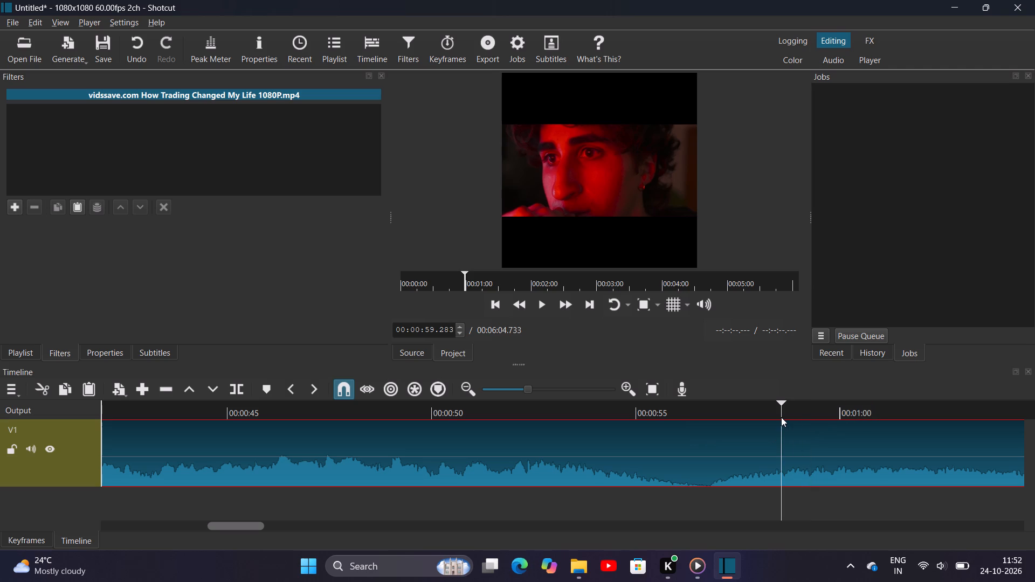
key(space)
key(space)
drag(803, 409, 792, 409)
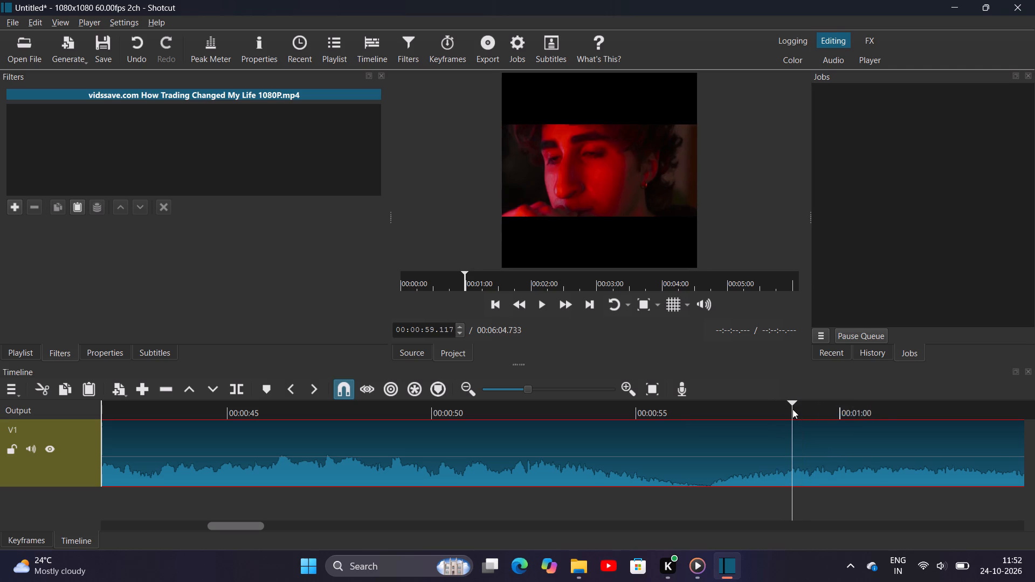
key(space)
key(space)
drag(827, 409, 782, 415)
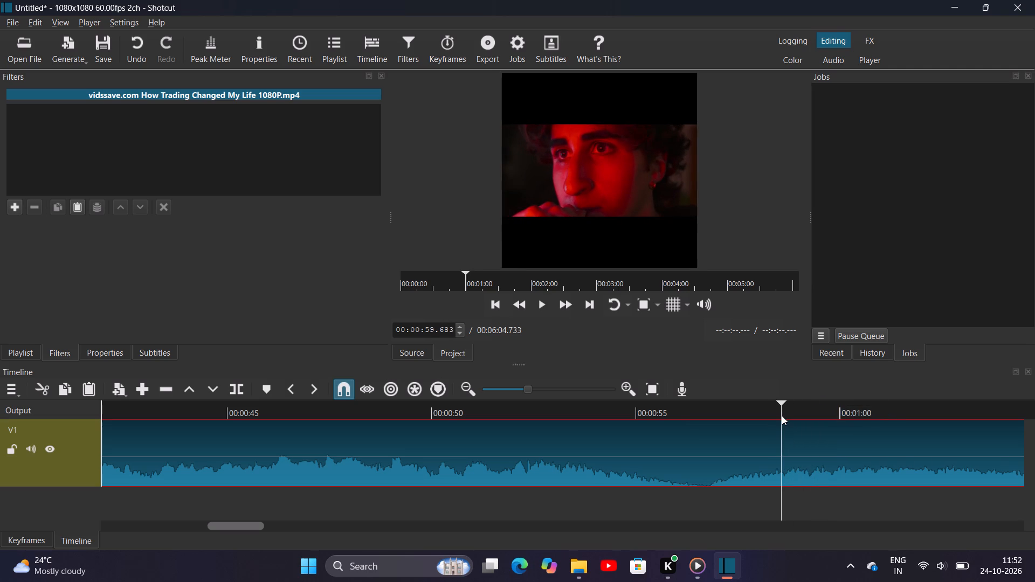
key(space)
key(space)
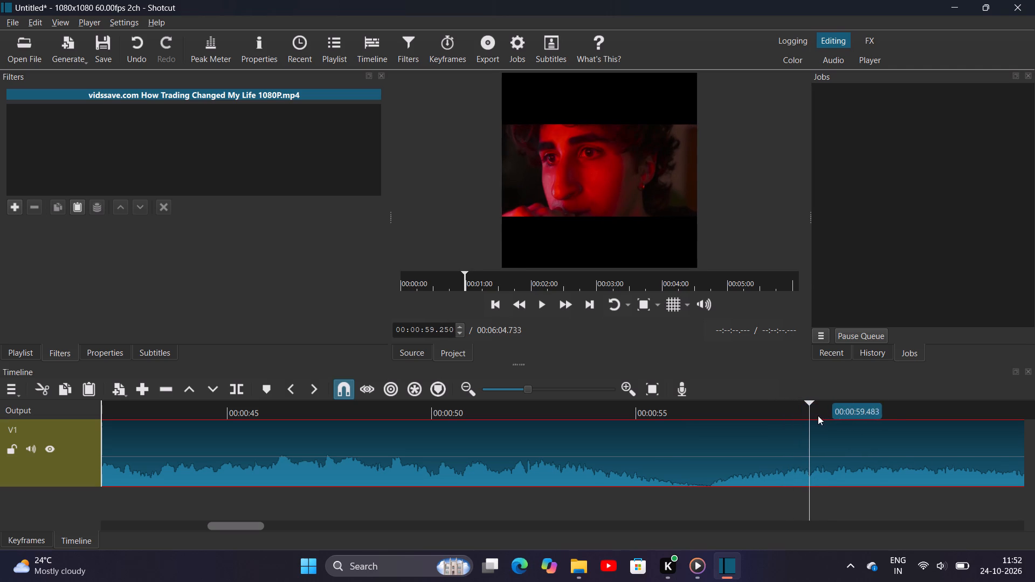
click(809, 413)
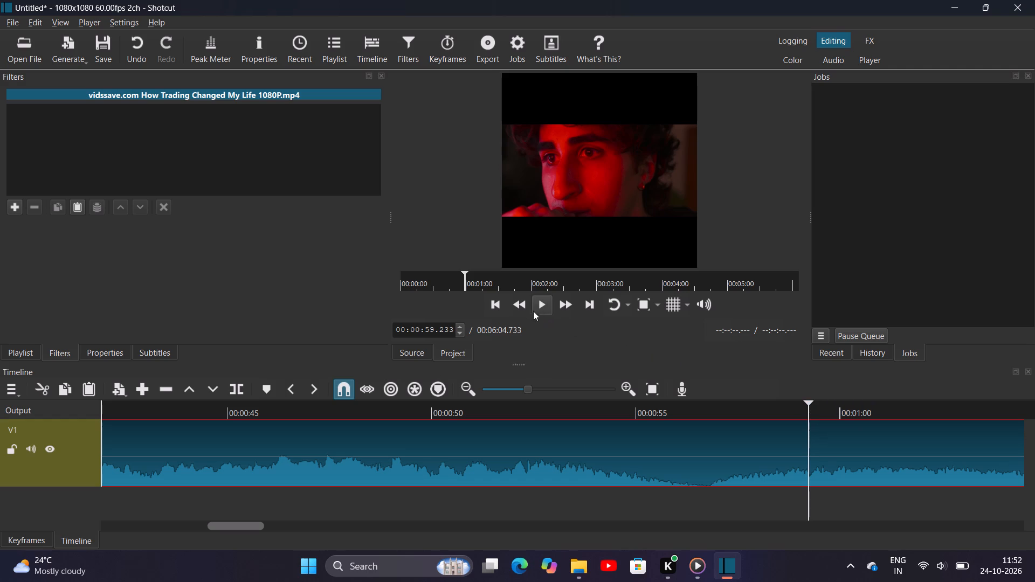
click(518, 307)
key(space)
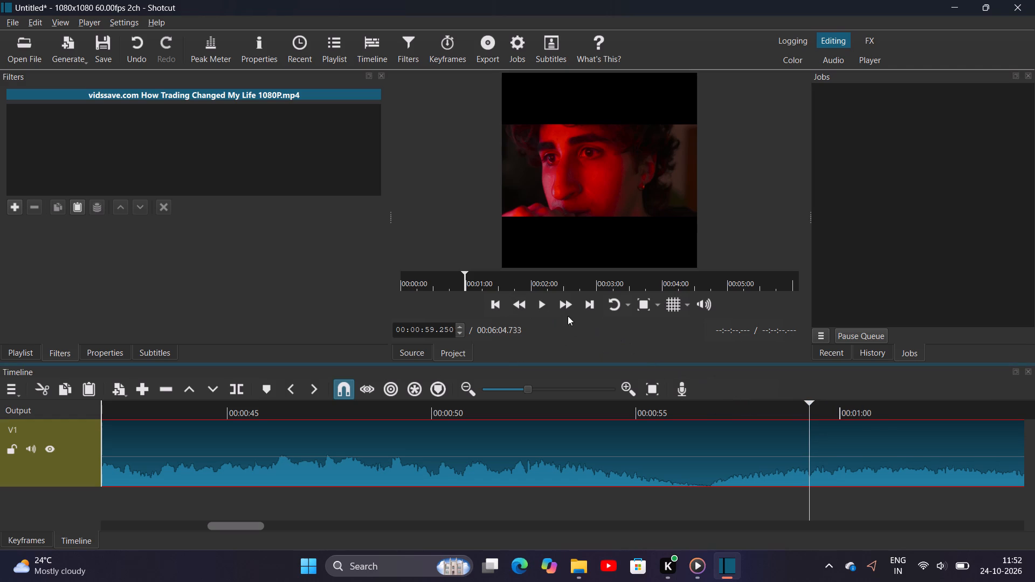
click(545, 306)
key(space)
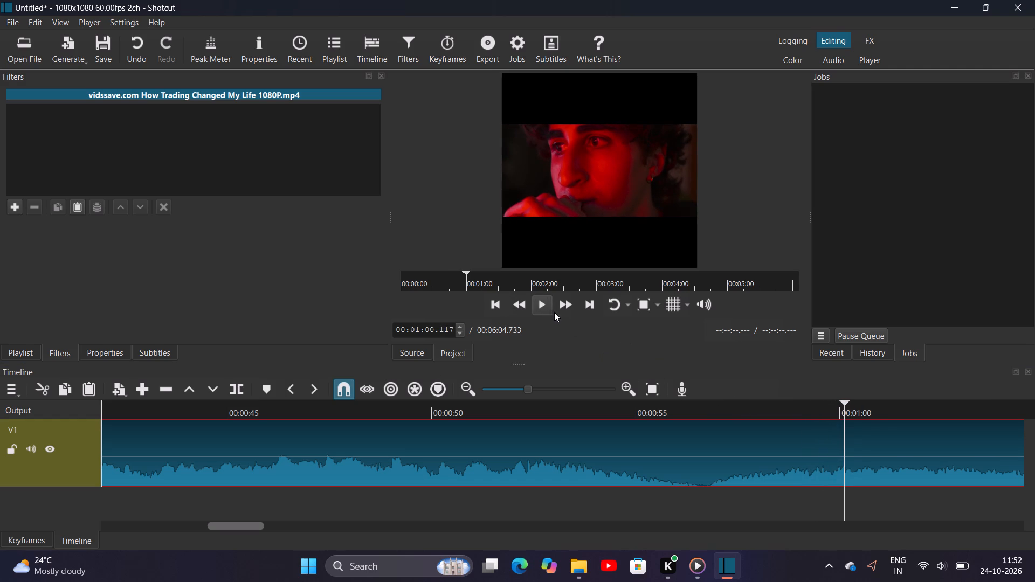
Replay the transition from about 00:00:57.4 and split the V1 clip in the black gap at 00:00:58.617.
drag(845, 415, 734, 413)
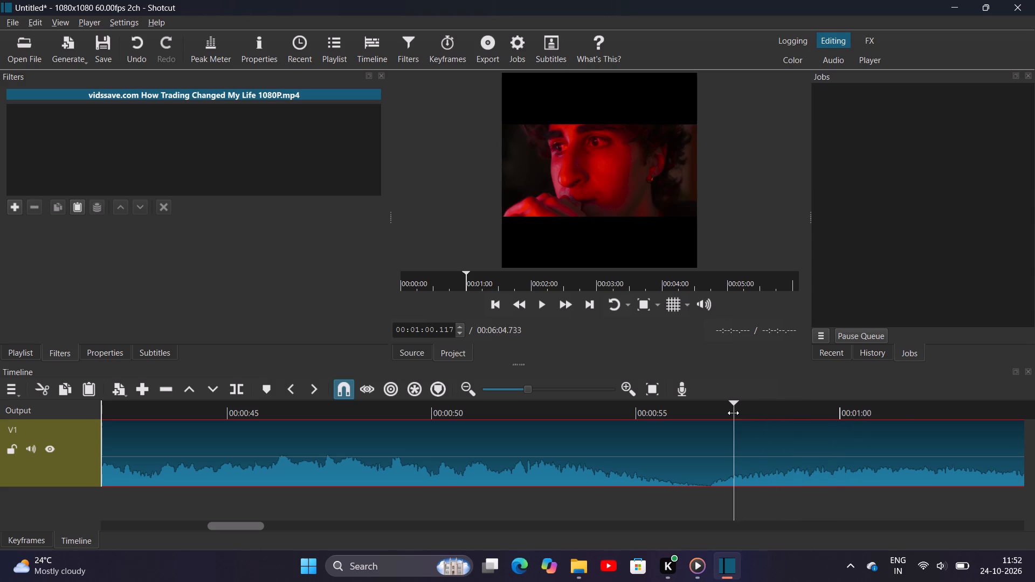
key(space)
key(space)
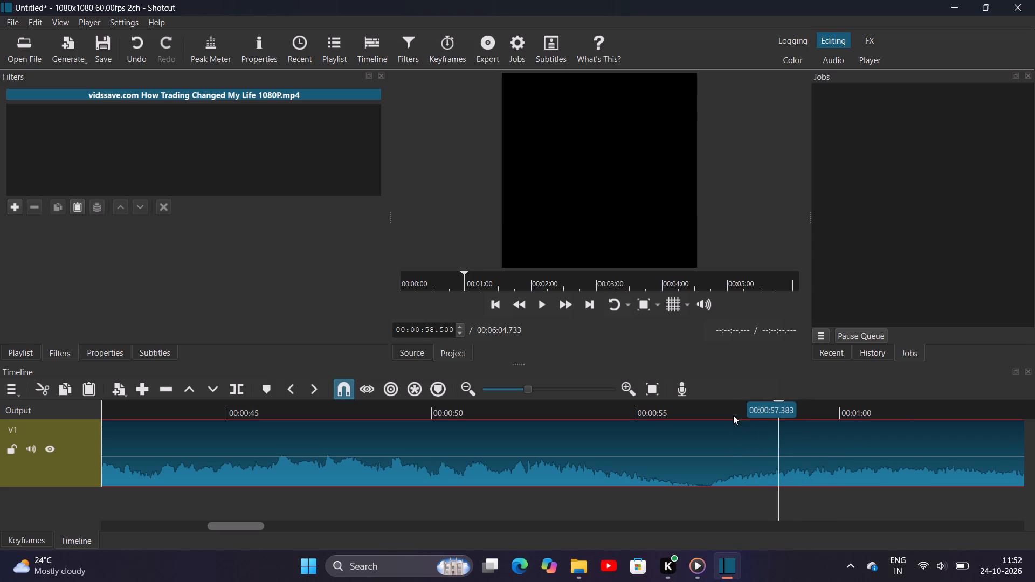
key(space)
key(space)
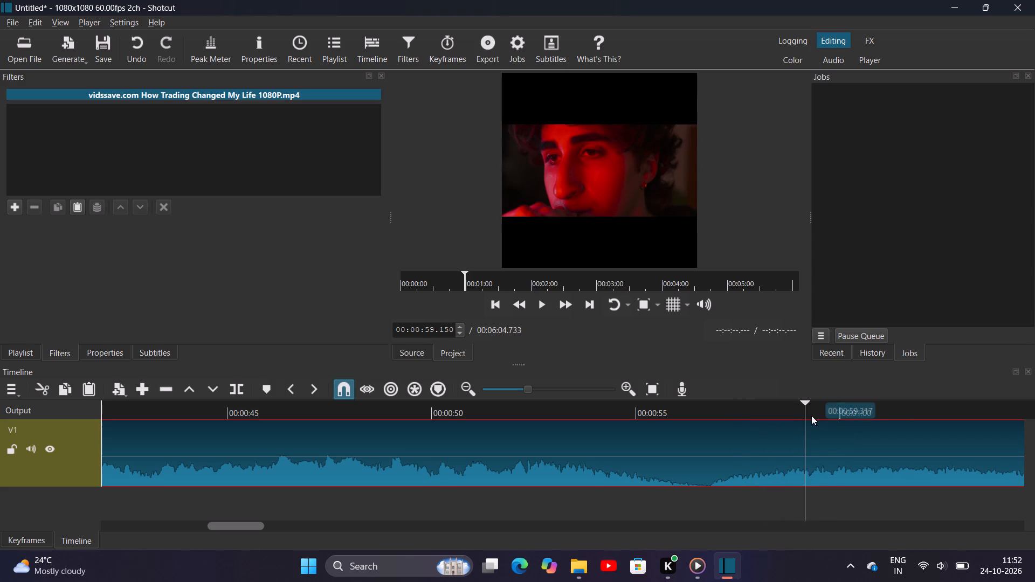
drag(804, 409, 758, 408)
key(space)
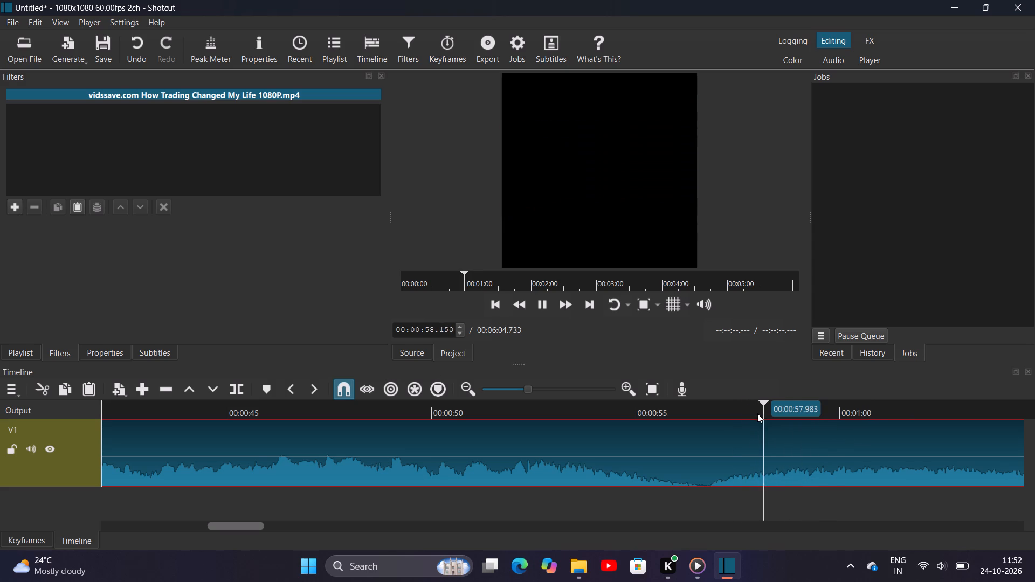
key(space)
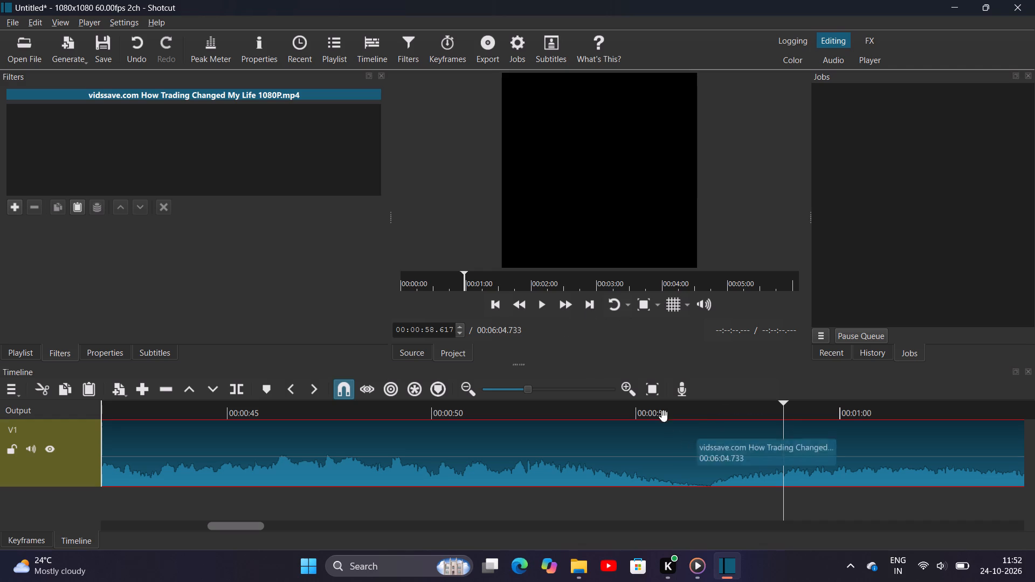
click(238, 392)
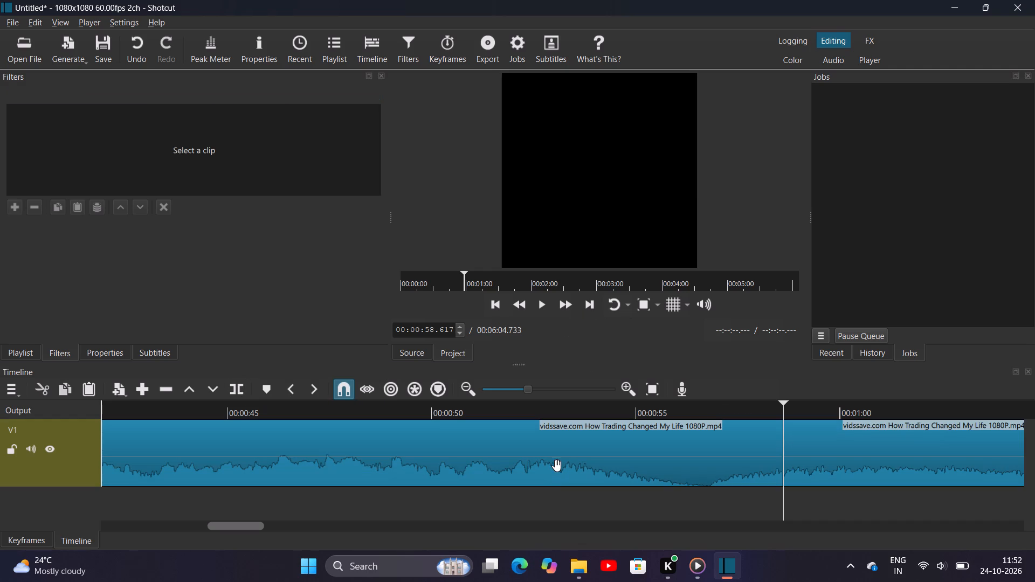
Cut the part of the clip before the split out of V1, closing the gap.
right_click(557, 464)
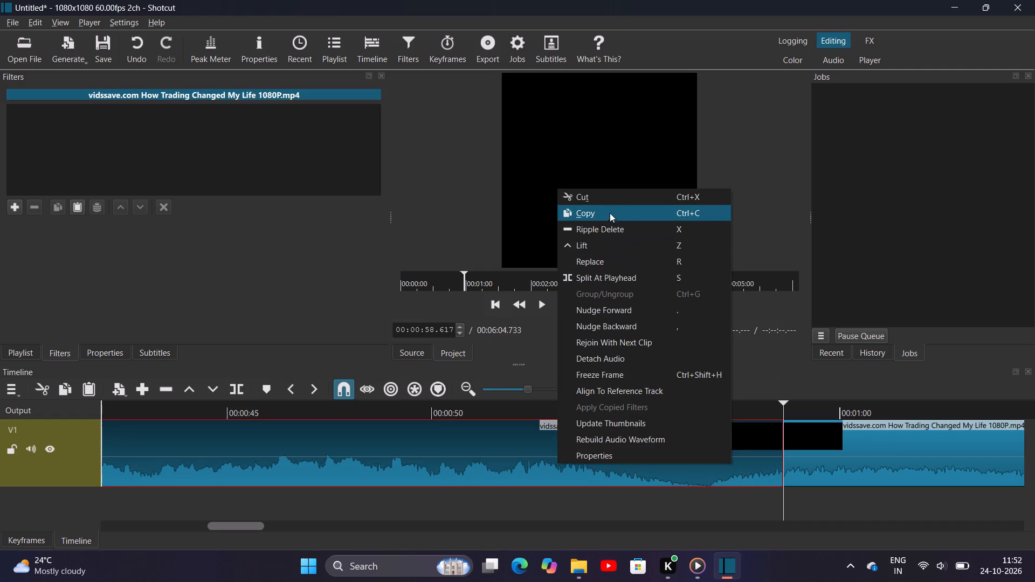
click(612, 202)
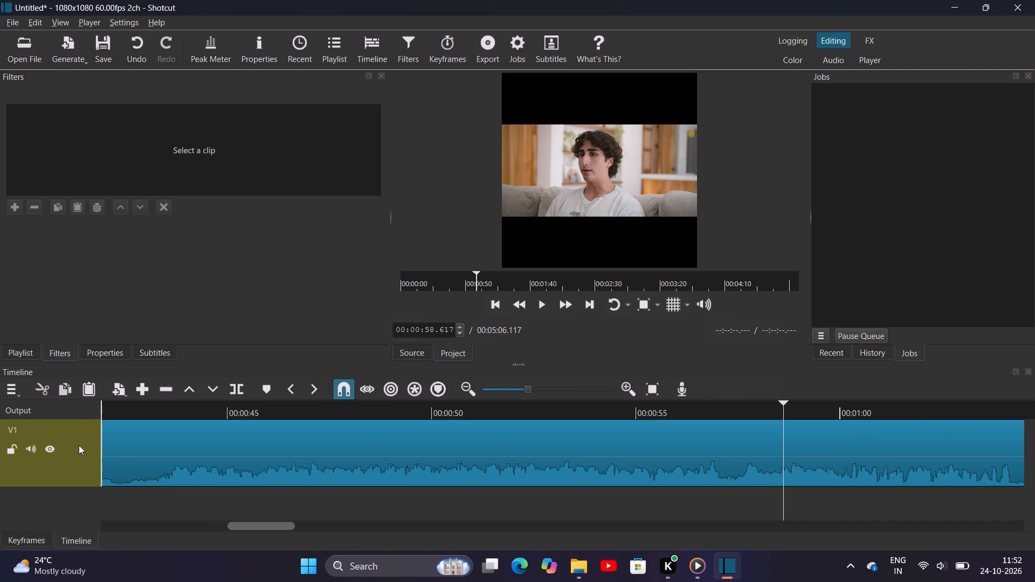
Select the remaining V1 clip and play it from its beginning to about 00:01:06 to look for a segment end.
click(108, 439)
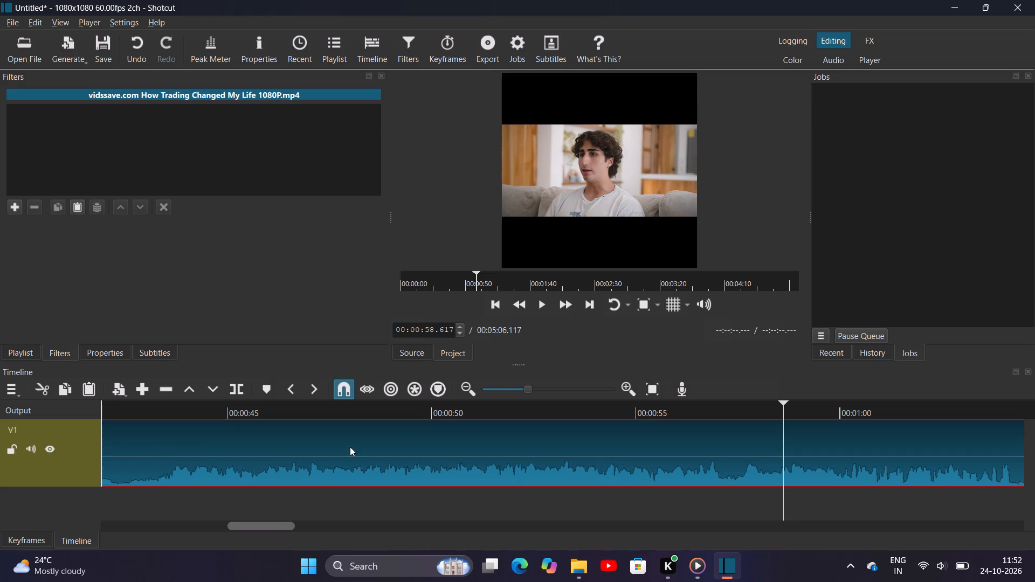
click(403, 283)
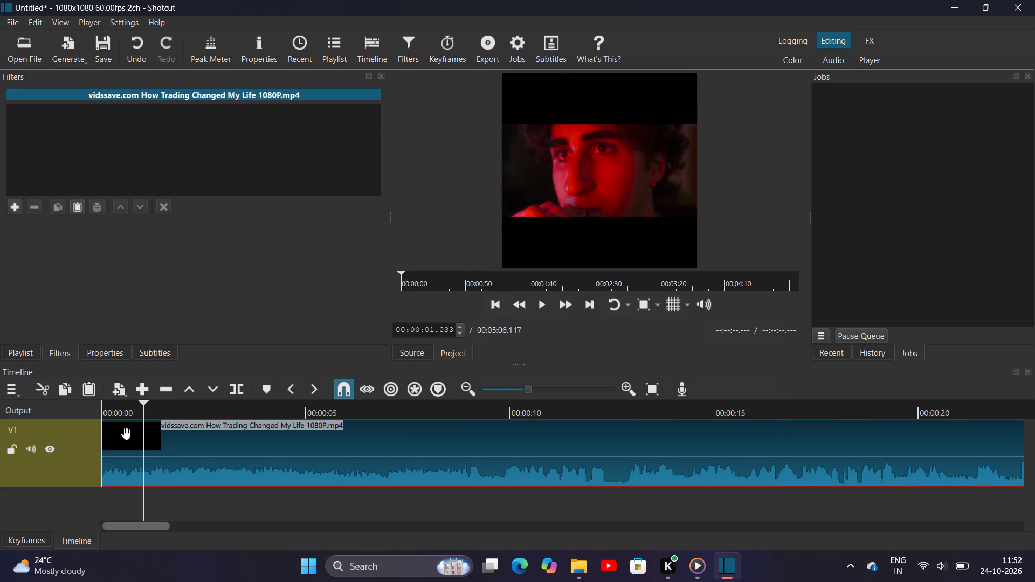
drag(146, 403, 86, 400)
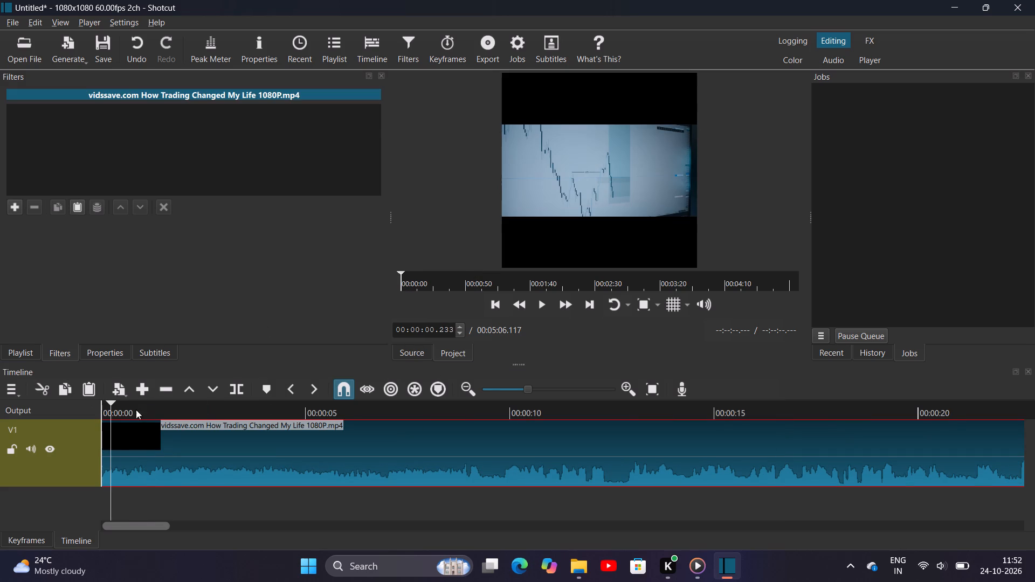
drag(105, 404, 95, 404)
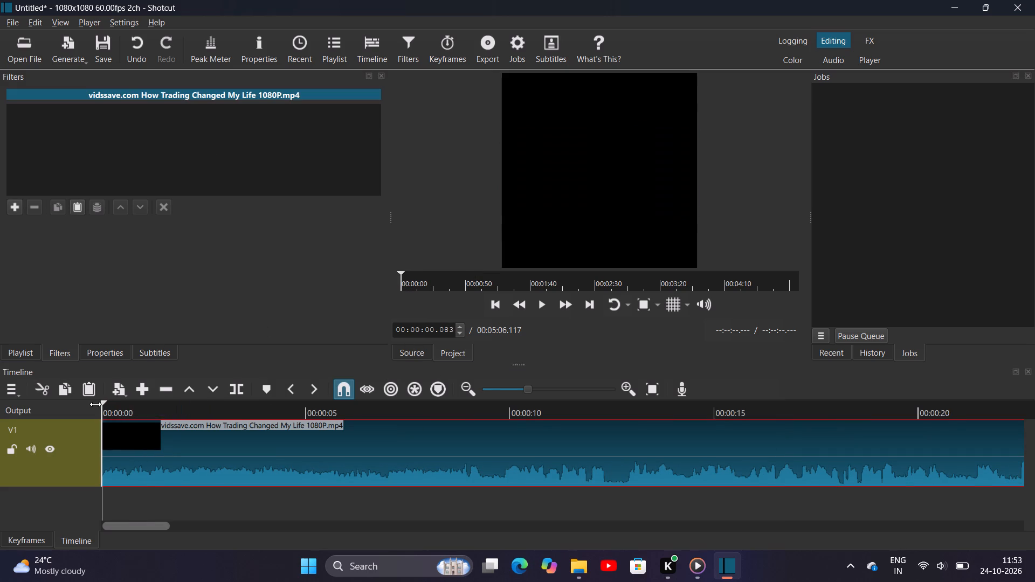
key(space)
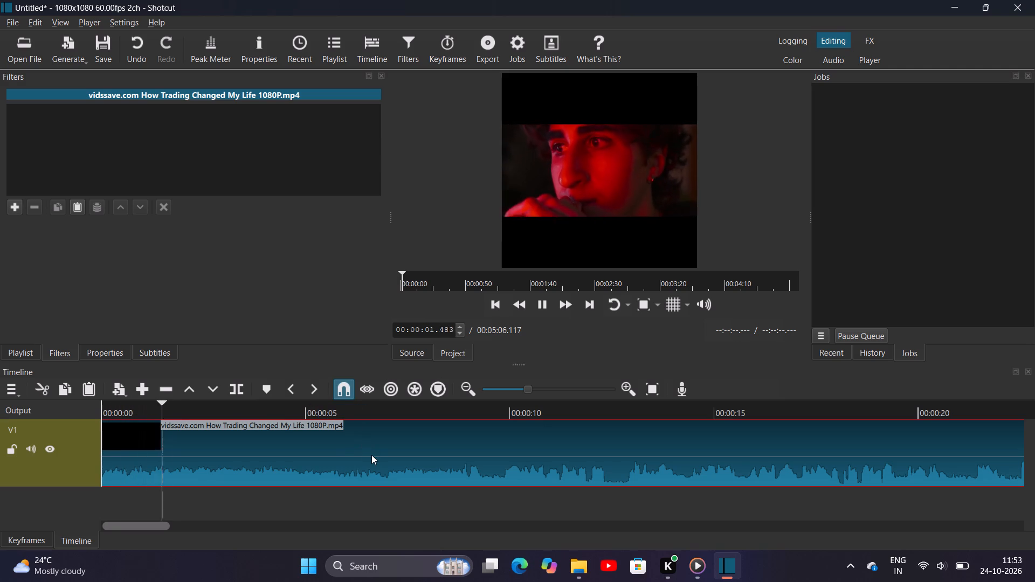
click(563, 307)
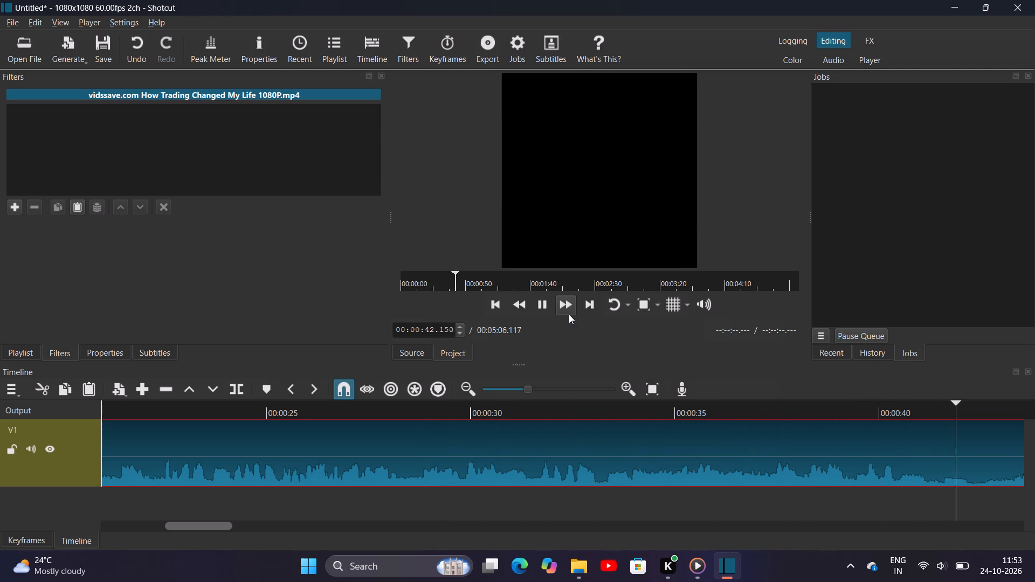
click(521, 306)
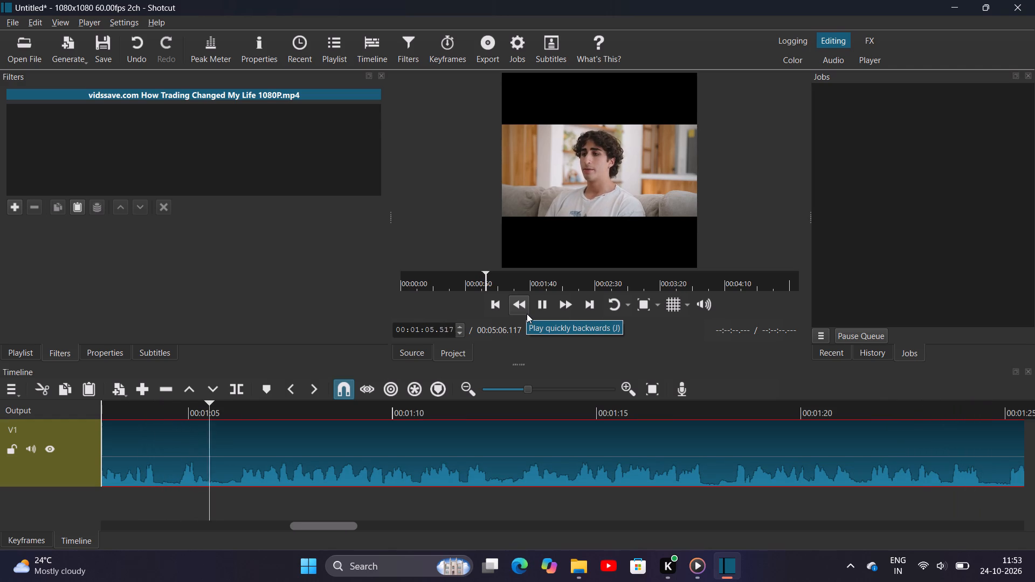
key(space)
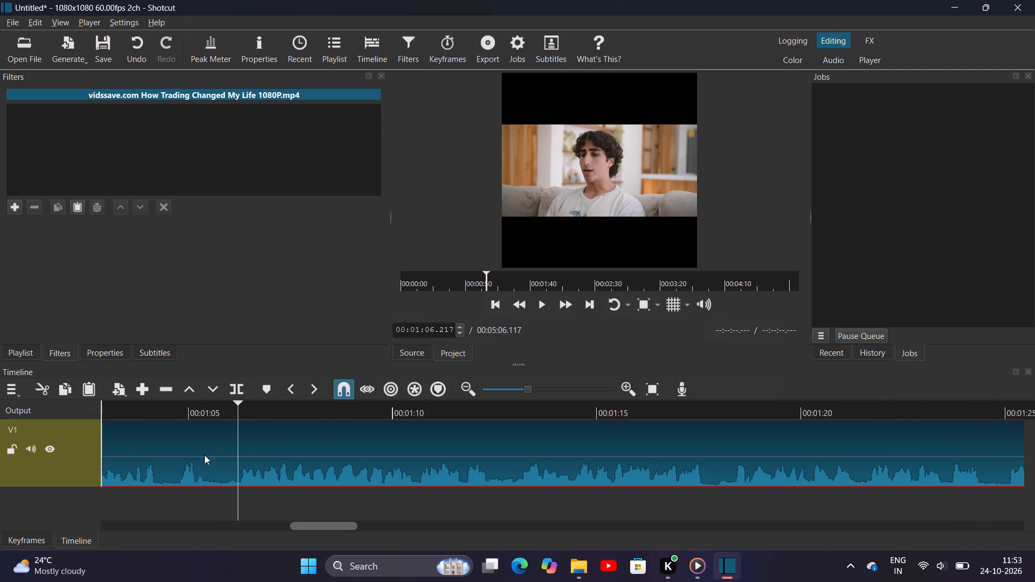
Play the V1 clip at several points between about 00:00:39 and 00:00:53 to find where the segment should end.
click(469, 276)
key(space)
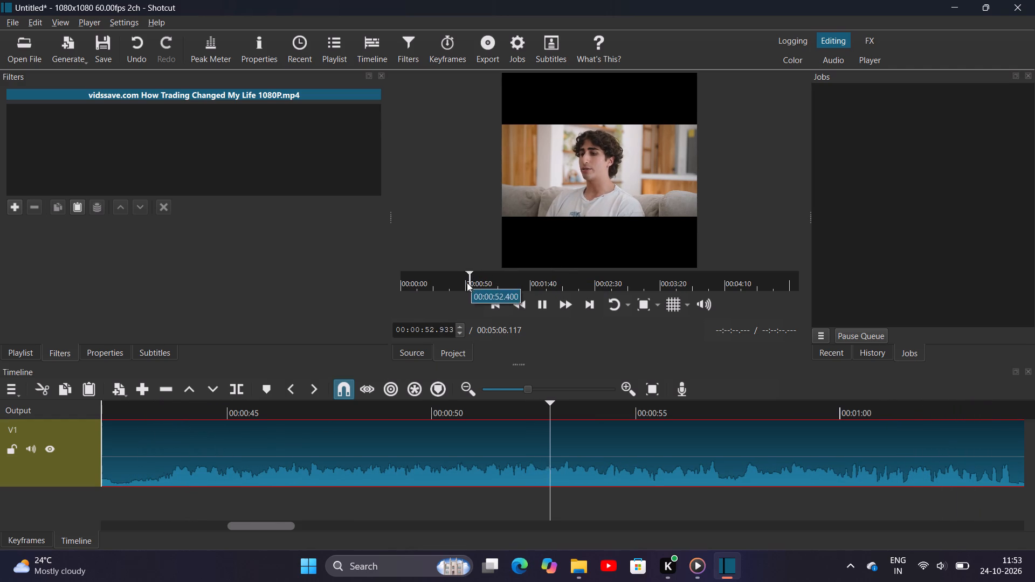
click(461, 282)
key(space)
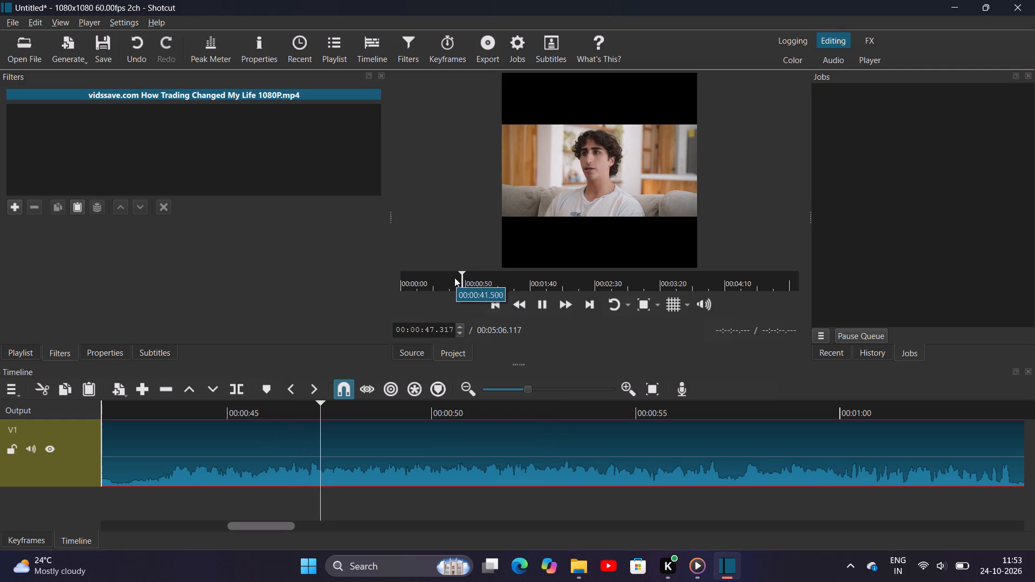
click(452, 278)
key(space)
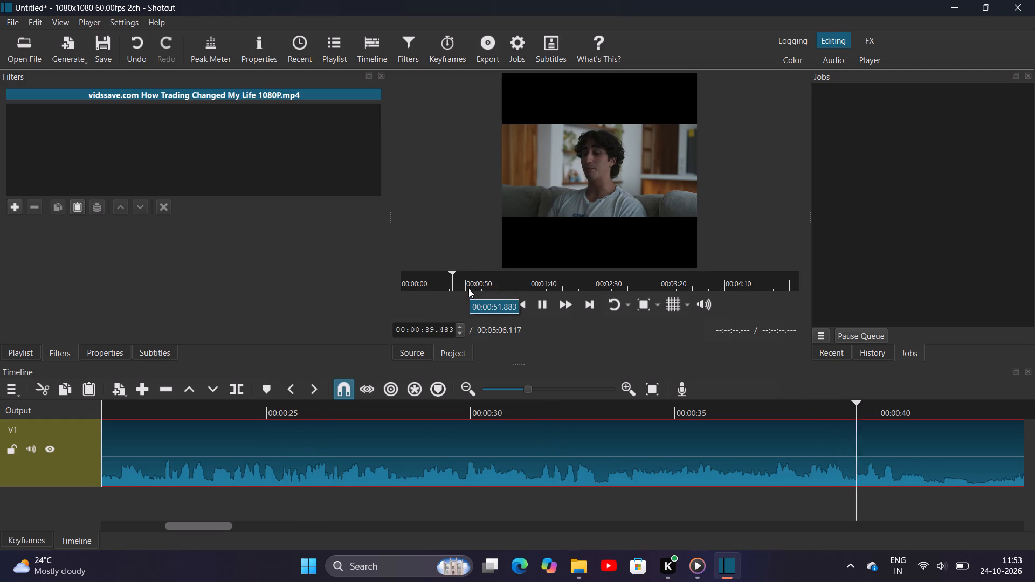
key(space)
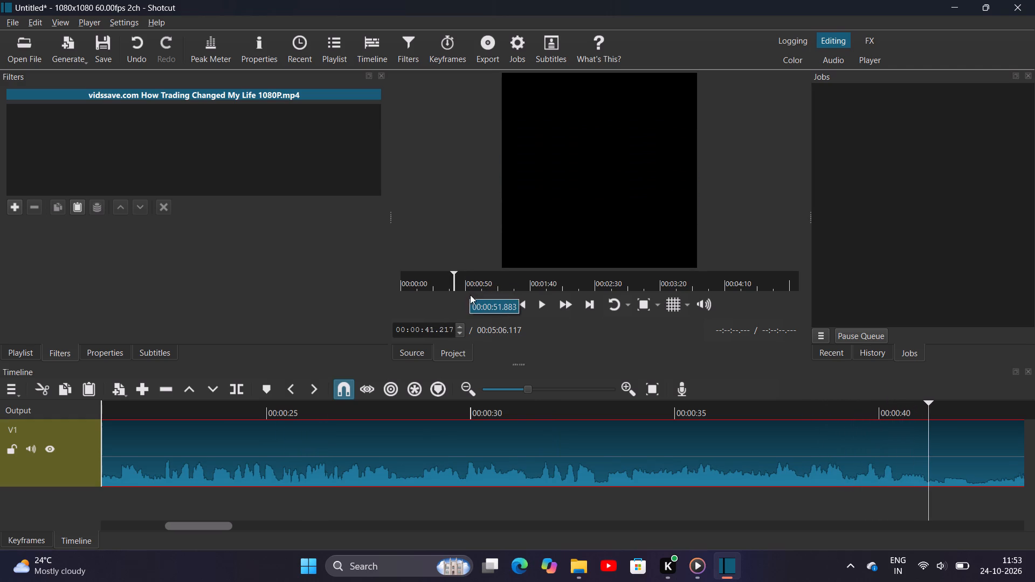
key(space)
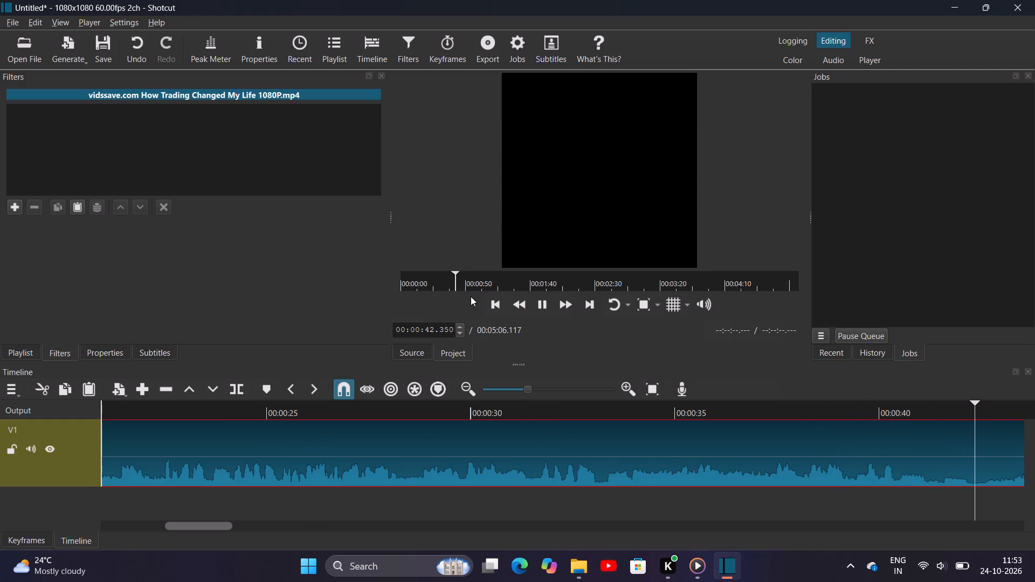
key(space)
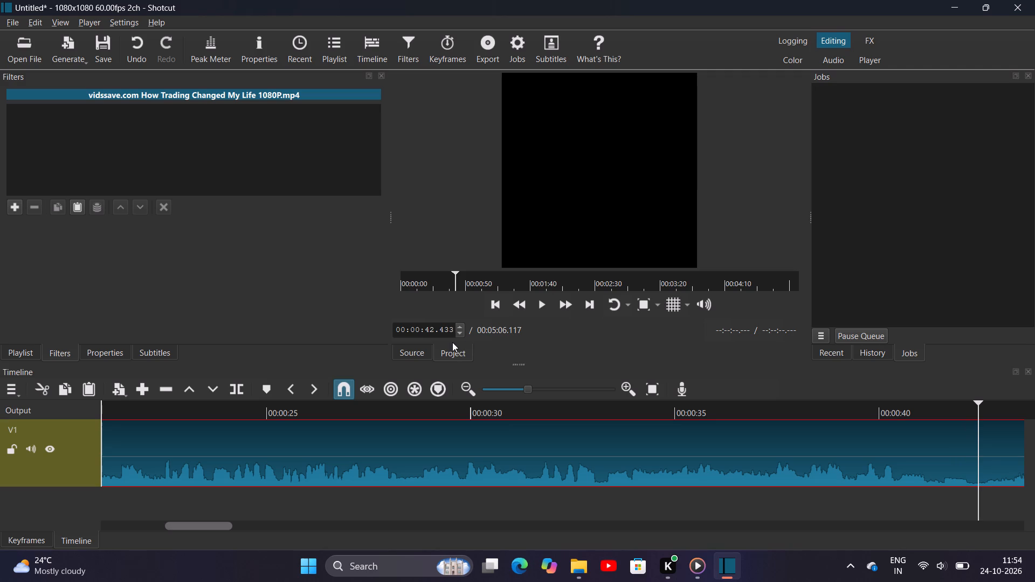
key(space)
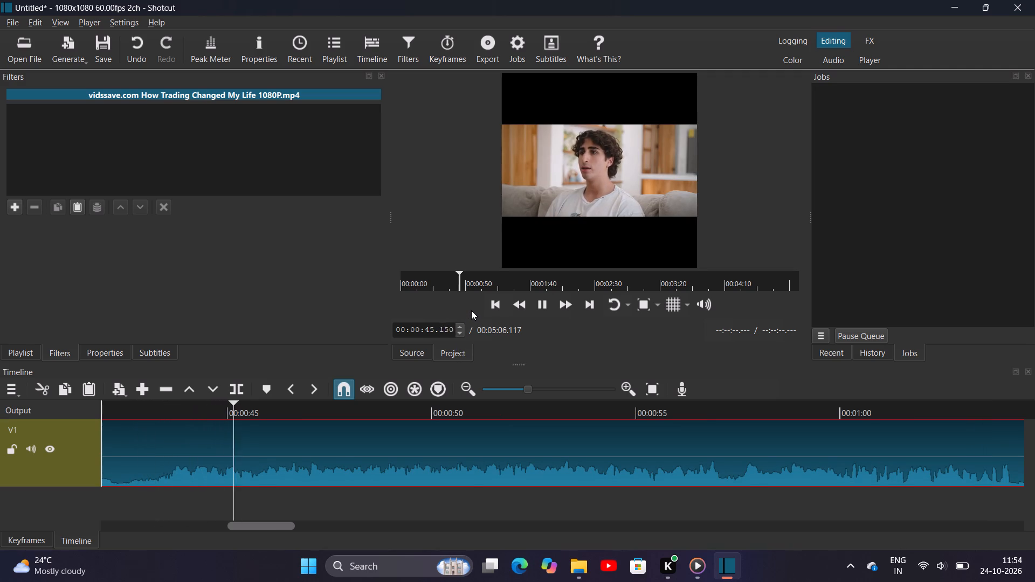
key(space)
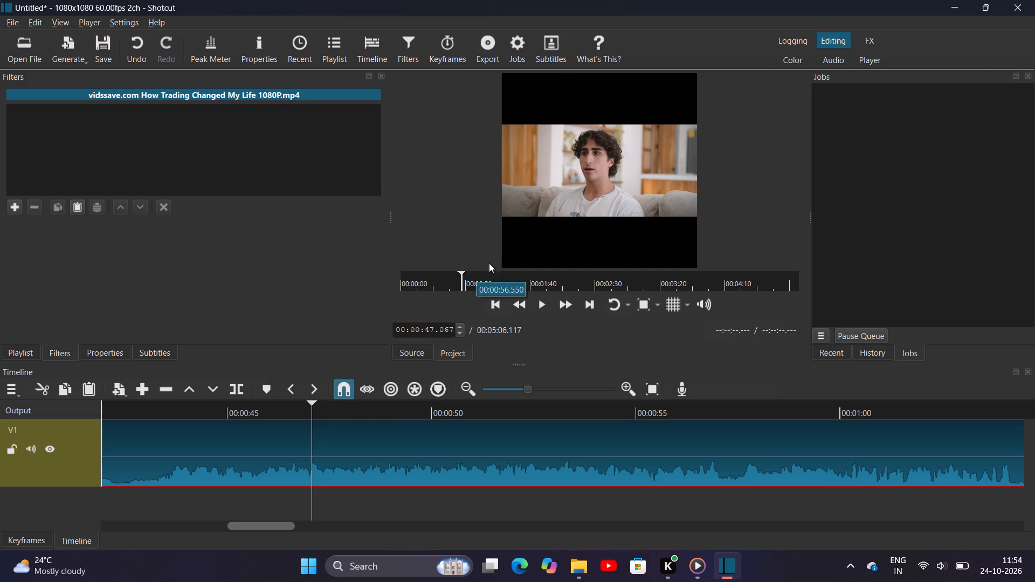
Replay the fade to black from about 00:00:39 and split the V1 clip at 00:00:41.000.
click(450, 284)
key(space)
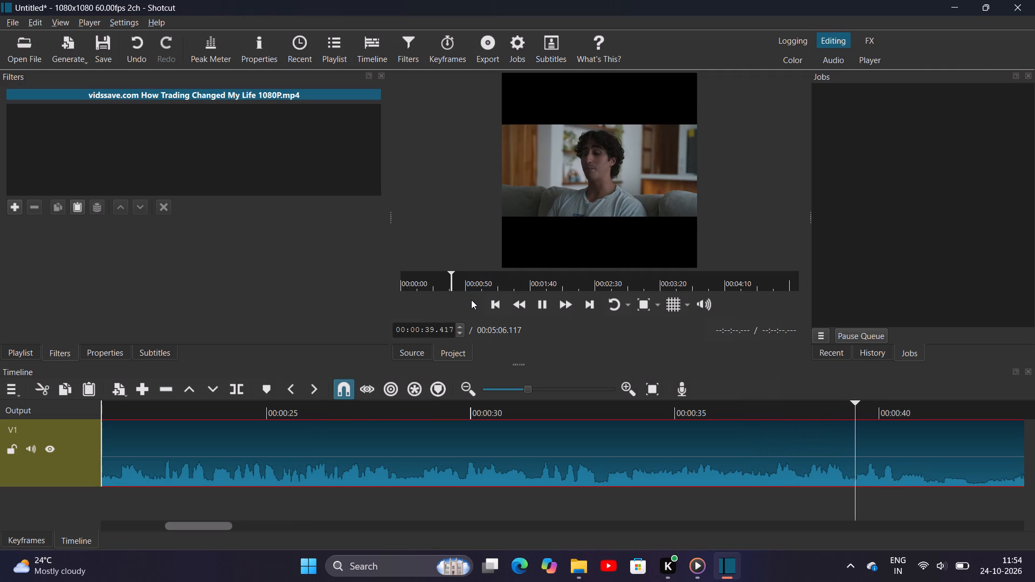
key(space)
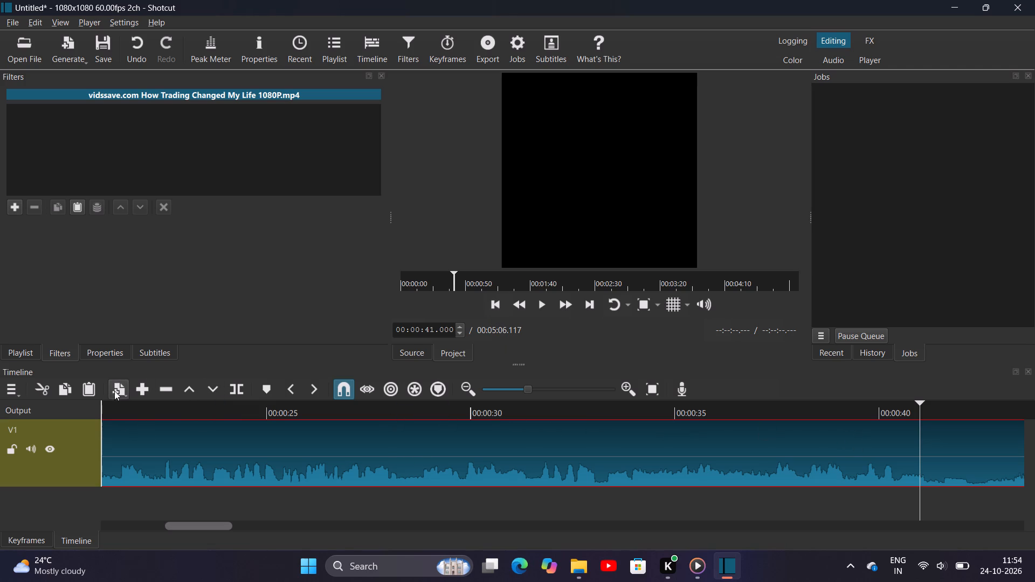
click(236, 391)
Cut the part of the V1 clip after the split.
right_click(928, 427)
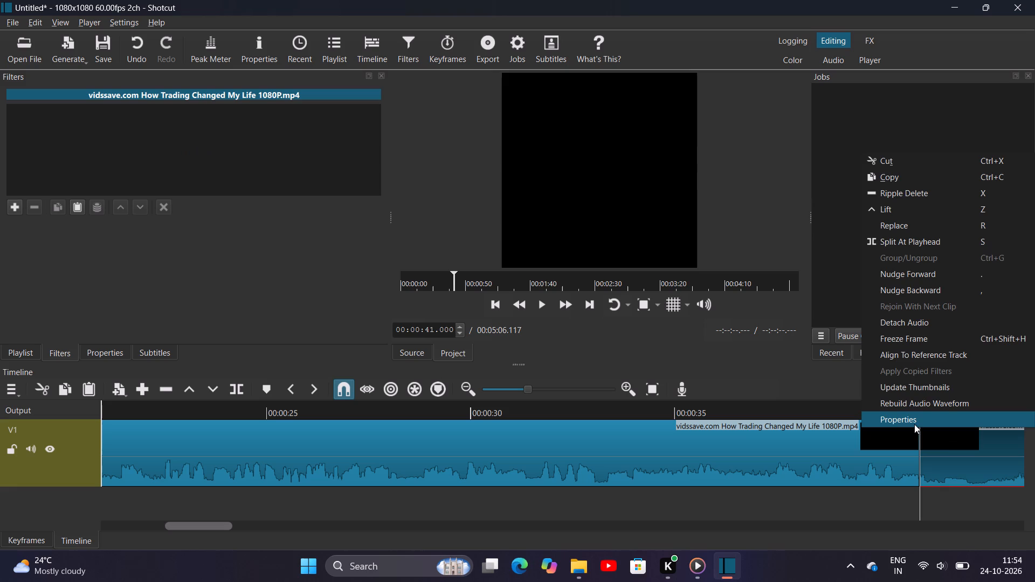
click(899, 160)
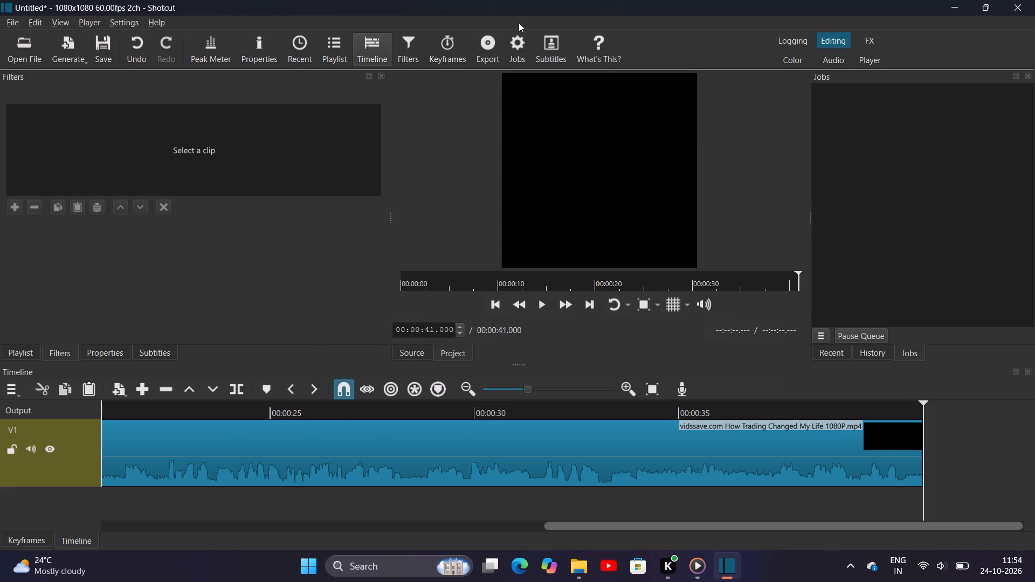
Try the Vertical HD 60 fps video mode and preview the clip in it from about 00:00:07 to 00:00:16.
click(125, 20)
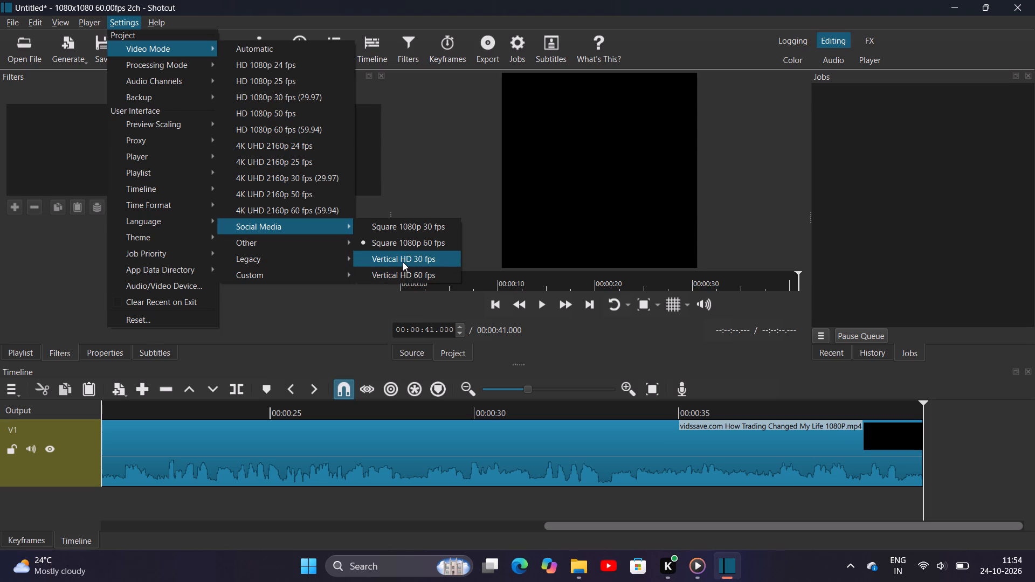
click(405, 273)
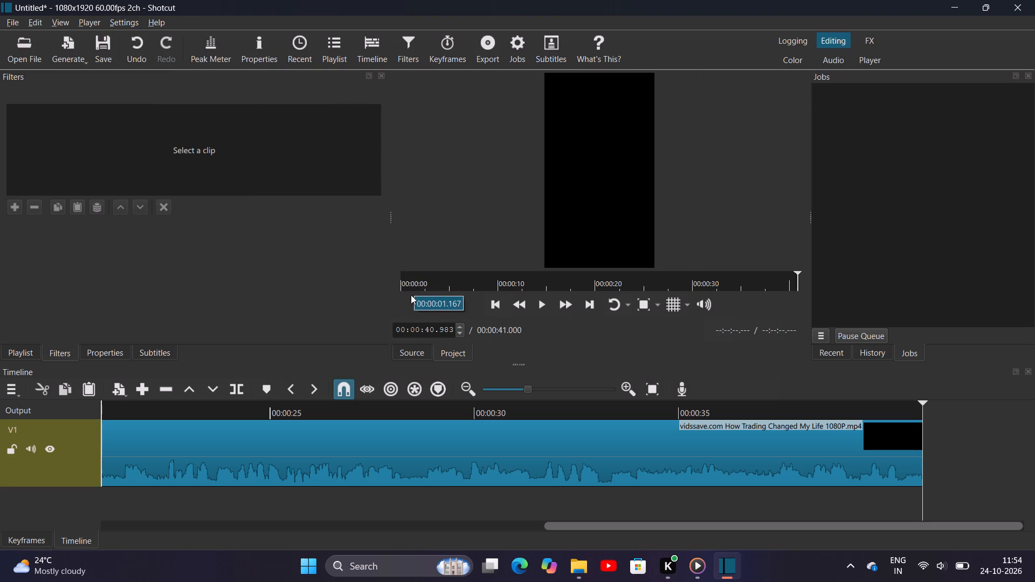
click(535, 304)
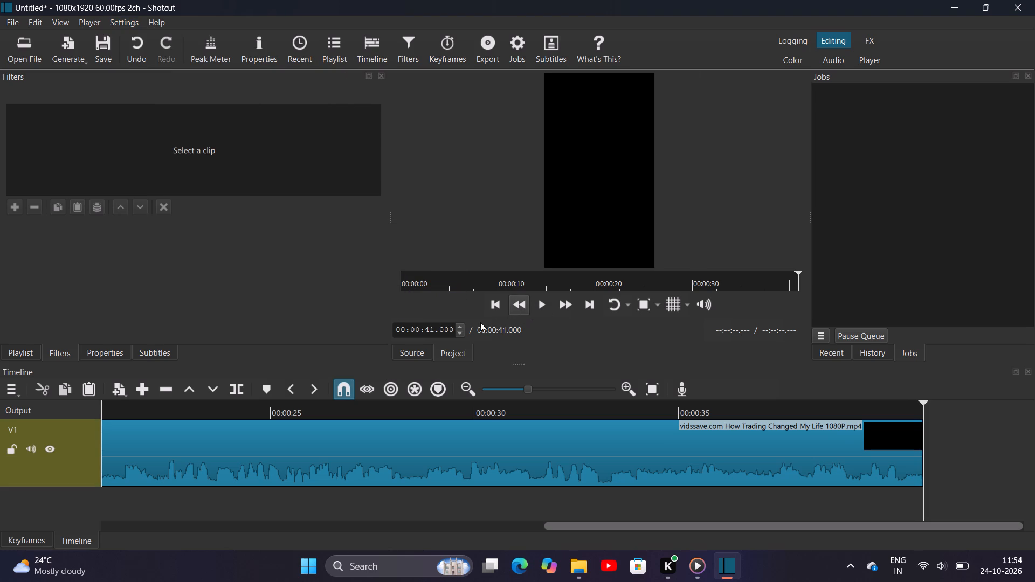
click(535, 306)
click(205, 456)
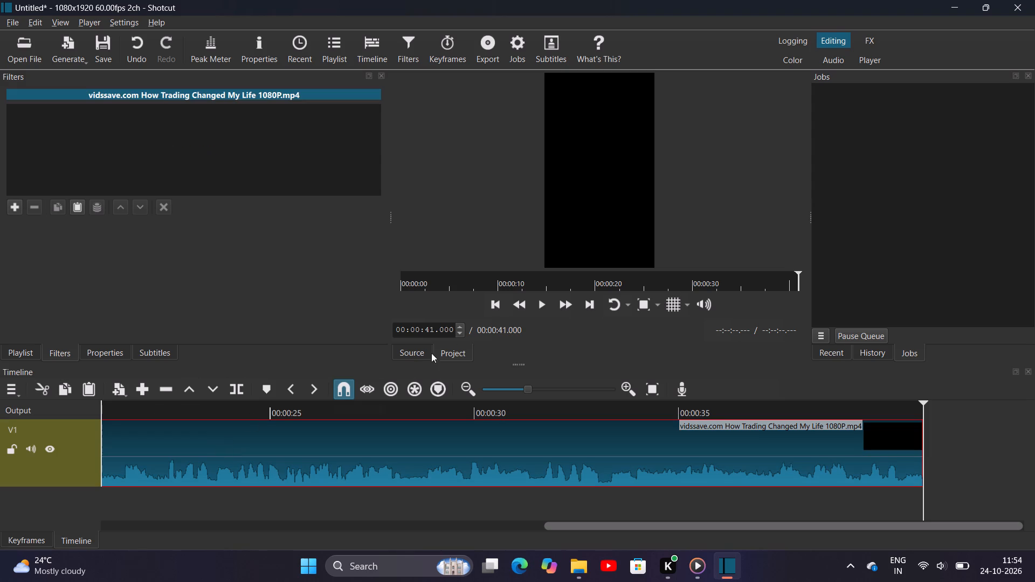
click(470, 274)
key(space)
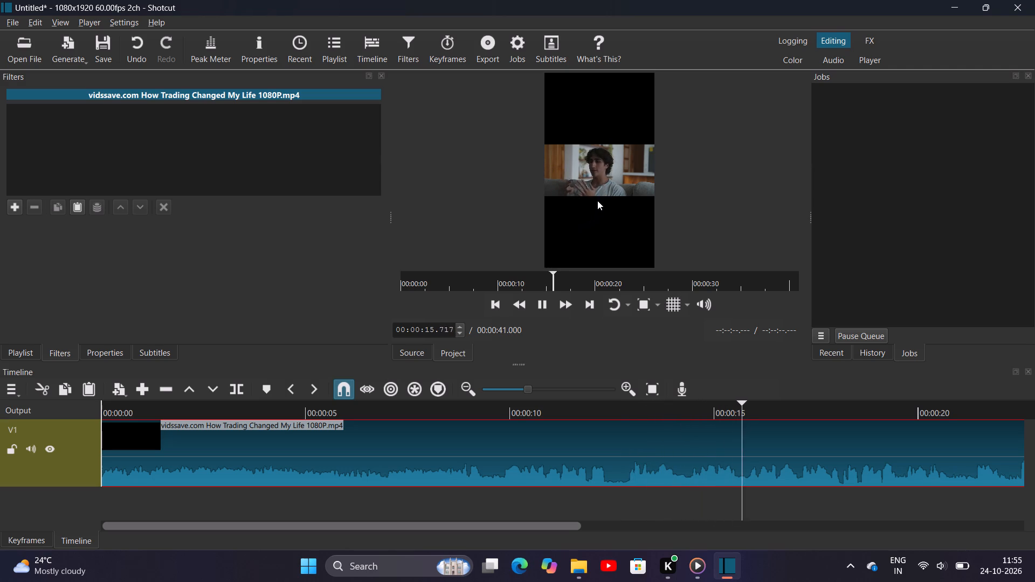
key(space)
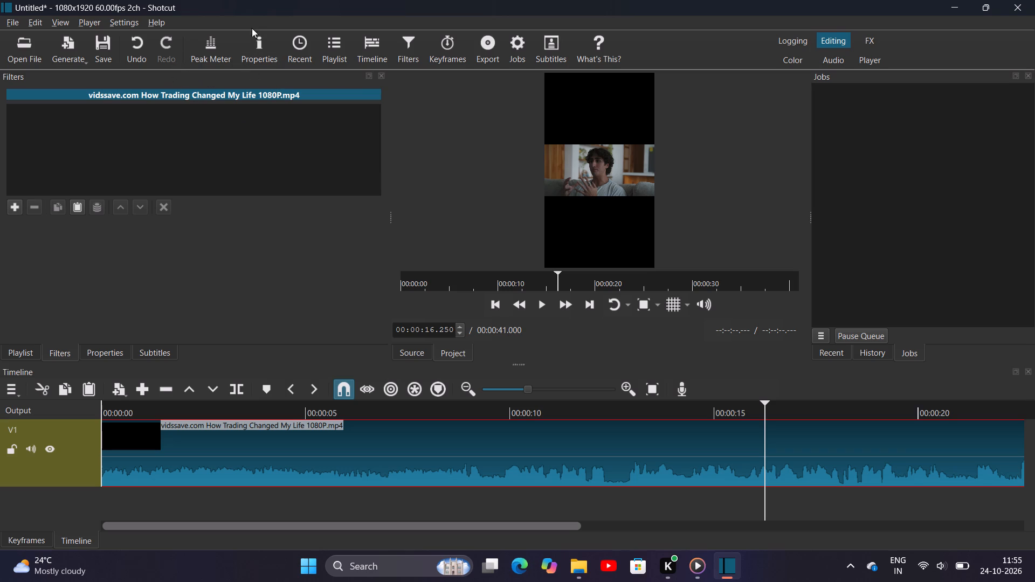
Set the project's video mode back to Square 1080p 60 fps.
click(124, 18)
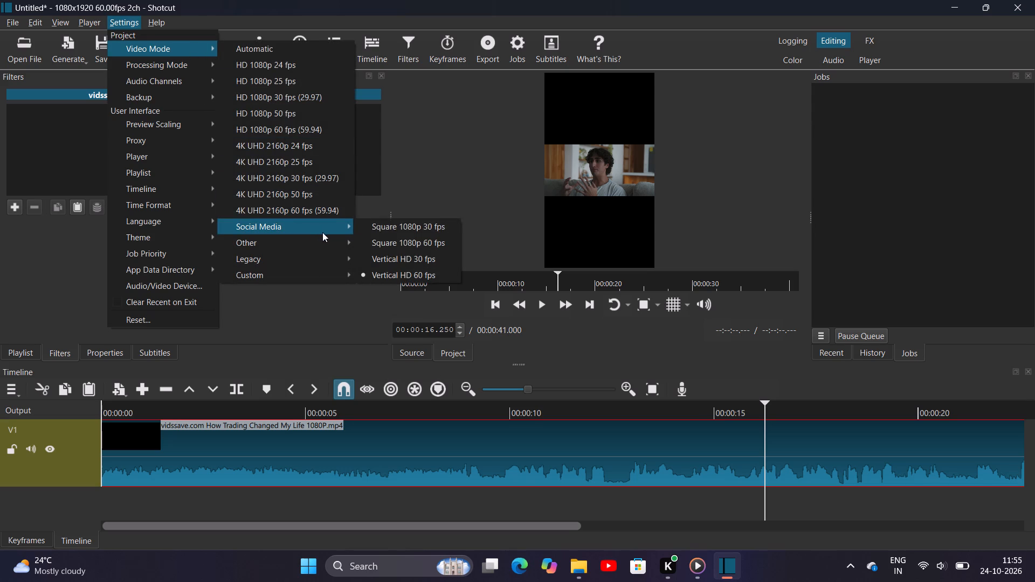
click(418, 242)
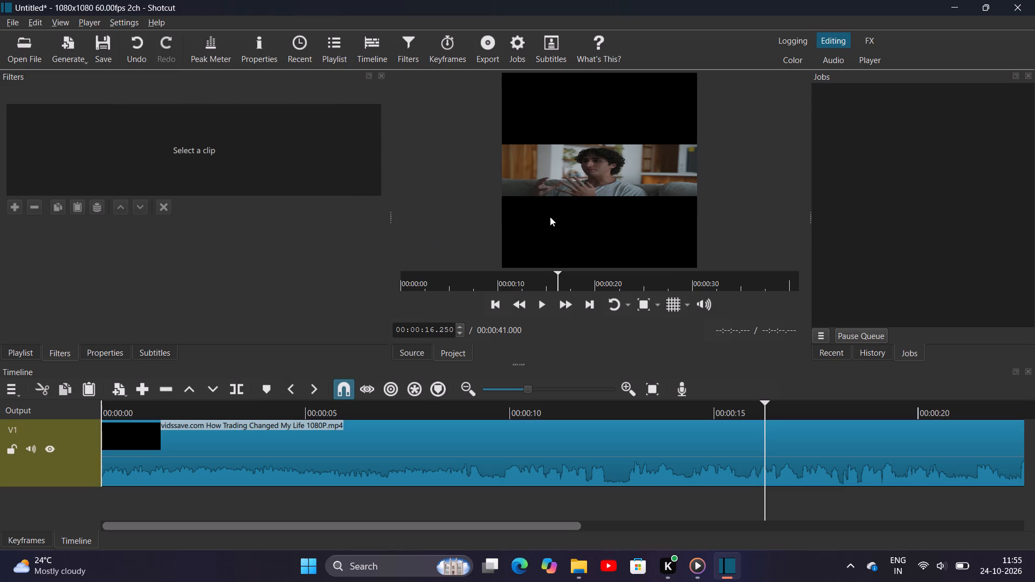
Add the Size, Position & Rotate filter to the V1 clip and enlarge the picture to 125.1% zoom.
click(201, 459)
click(67, 348)
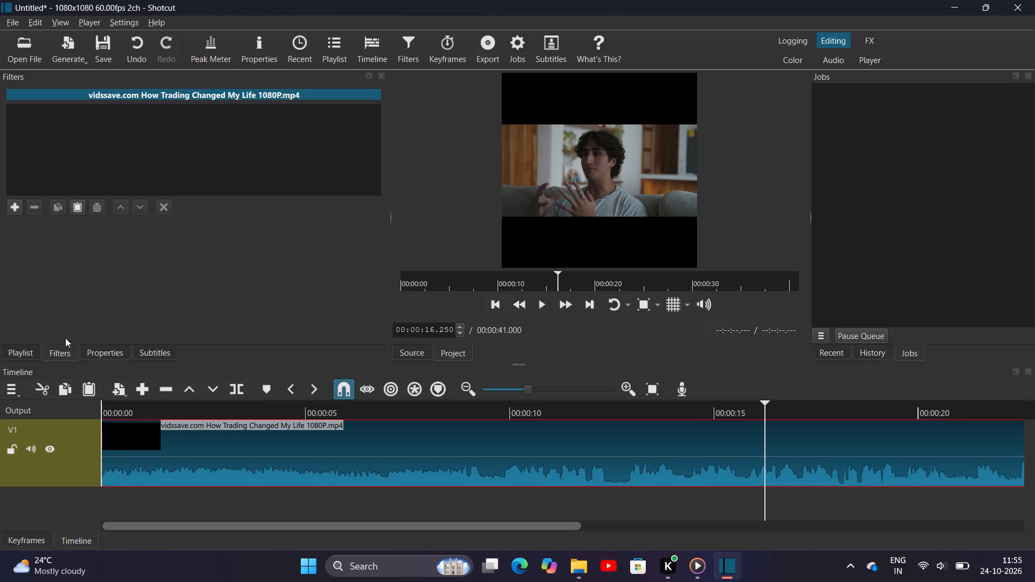
click(15, 205)
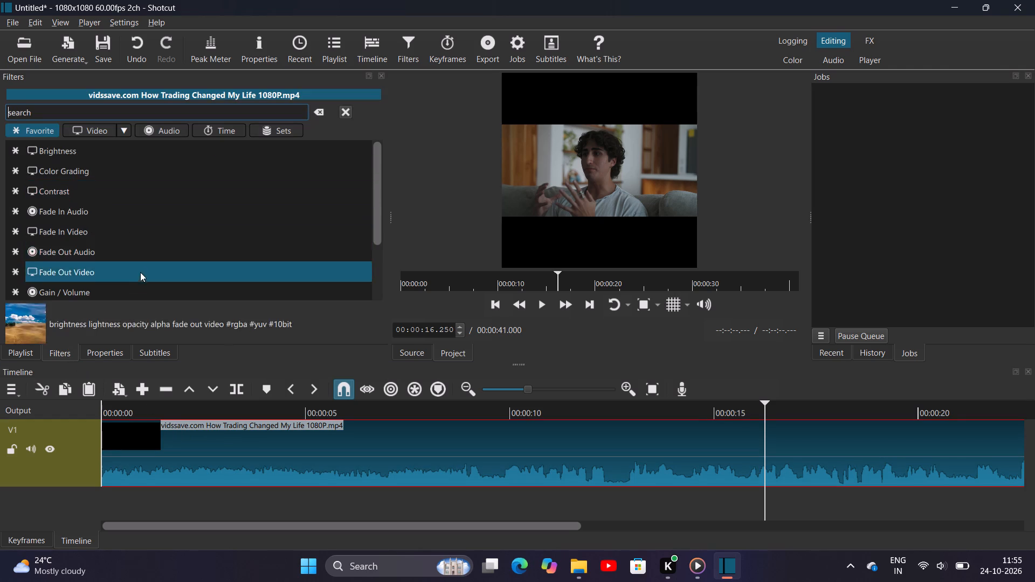
scroll(142, 276, down, 2)
drag(136, 255, 137, 261)
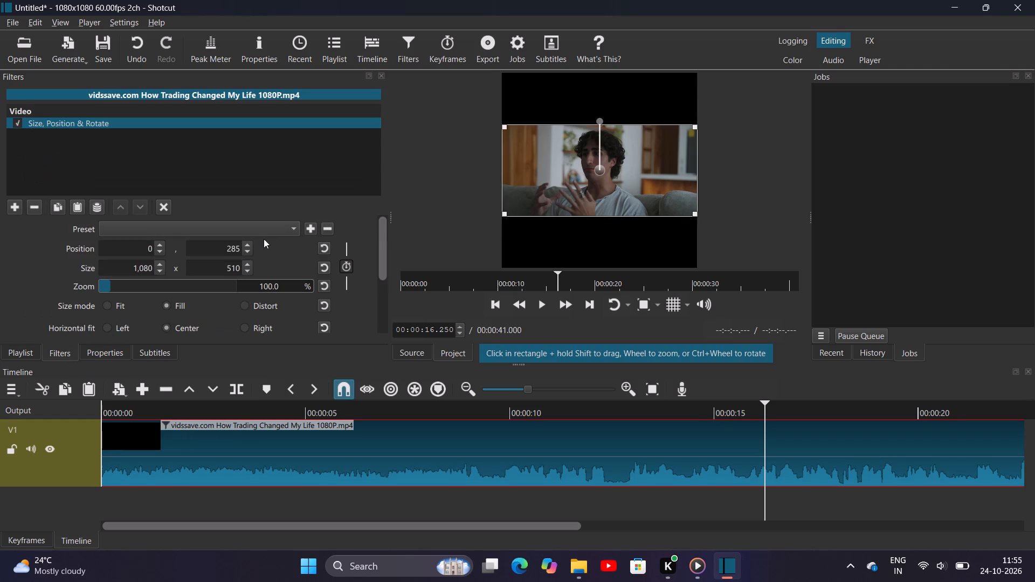
click(112, 281)
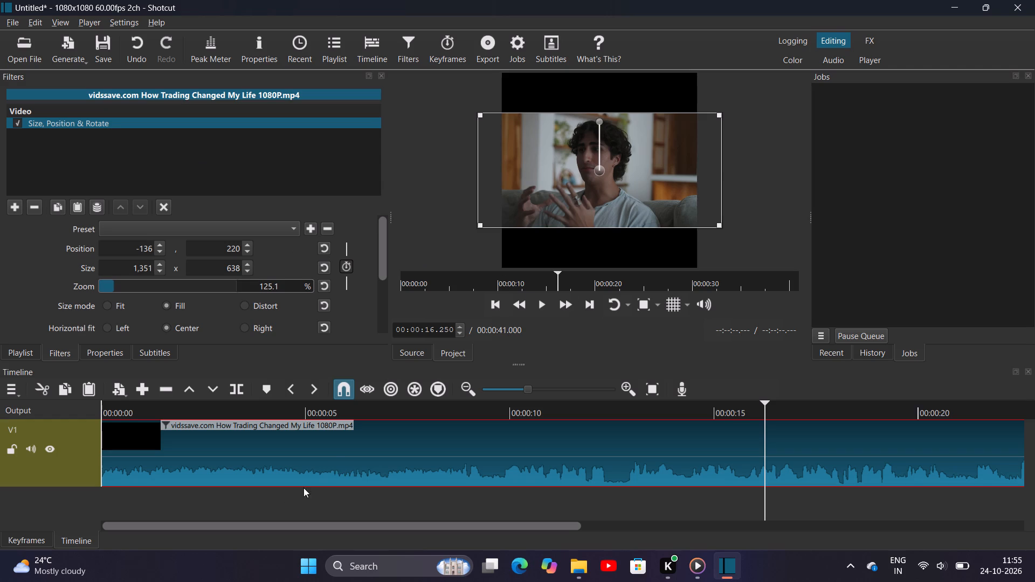
Play the clip from 00:00:16.250 and fine-tune the picture size to 1345 x 635, a zoom of 124.5%.
key(space)
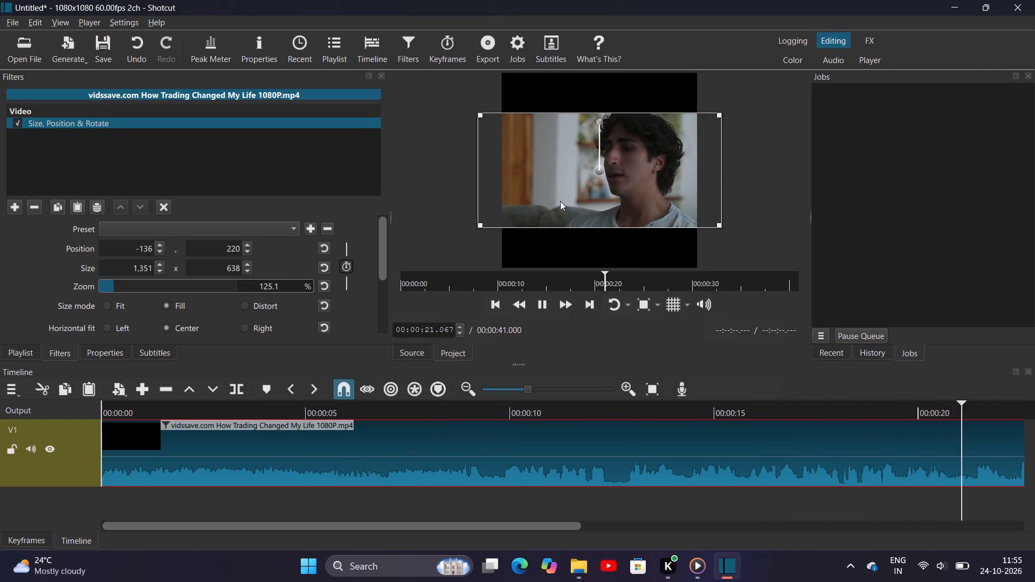
click(158, 261)
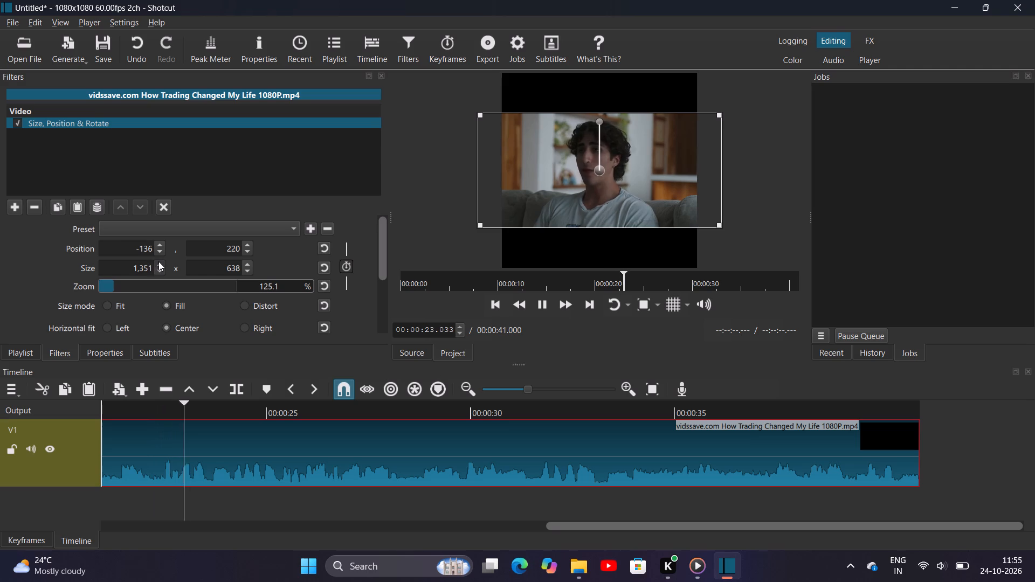
triple_click(158, 261)
triple_click(158, 261)
triple_click(158, 261)
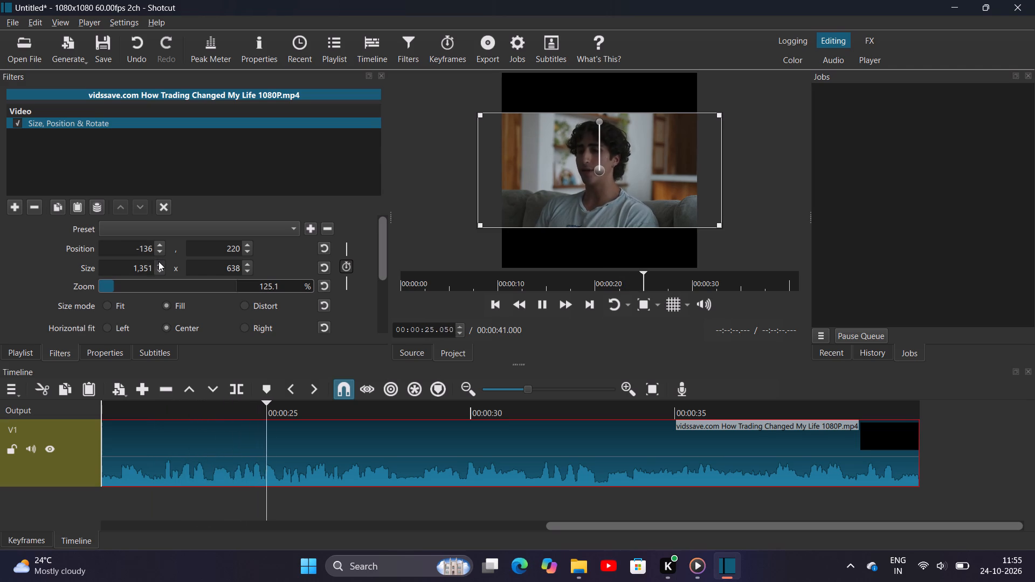
double_click(158, 261)
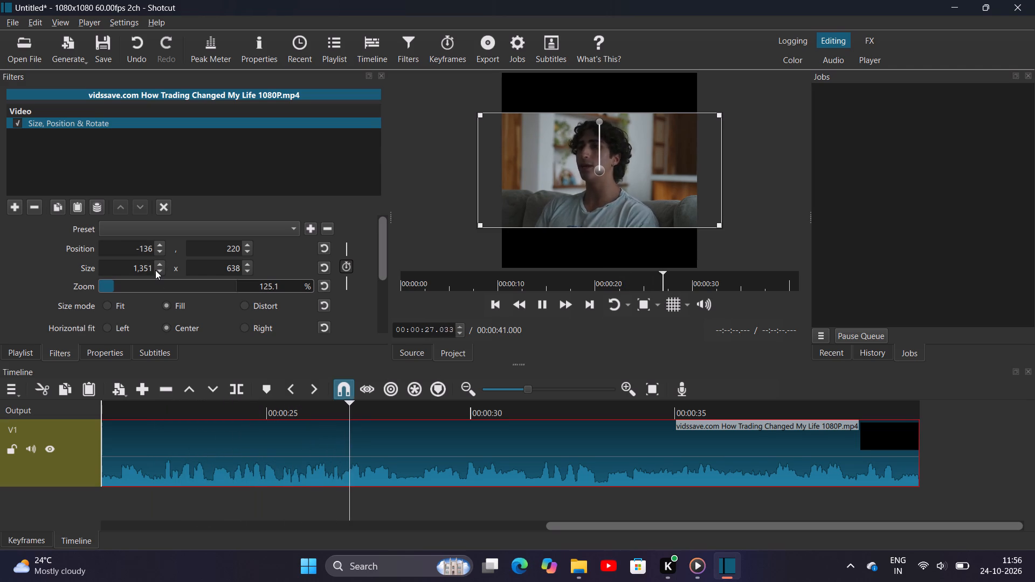
triple_click(155, 270)
click(155, 270)
double_click(155, 270)
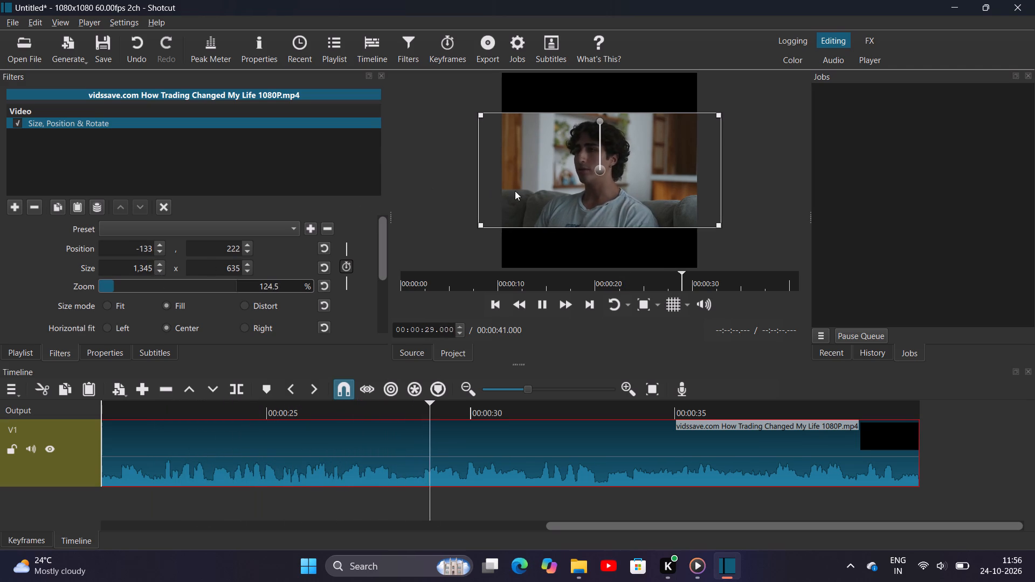
Reposition the enlarged picture in the frame to -144, 237 while the clip plays to its end.
drag(598, 168, 586, 169)
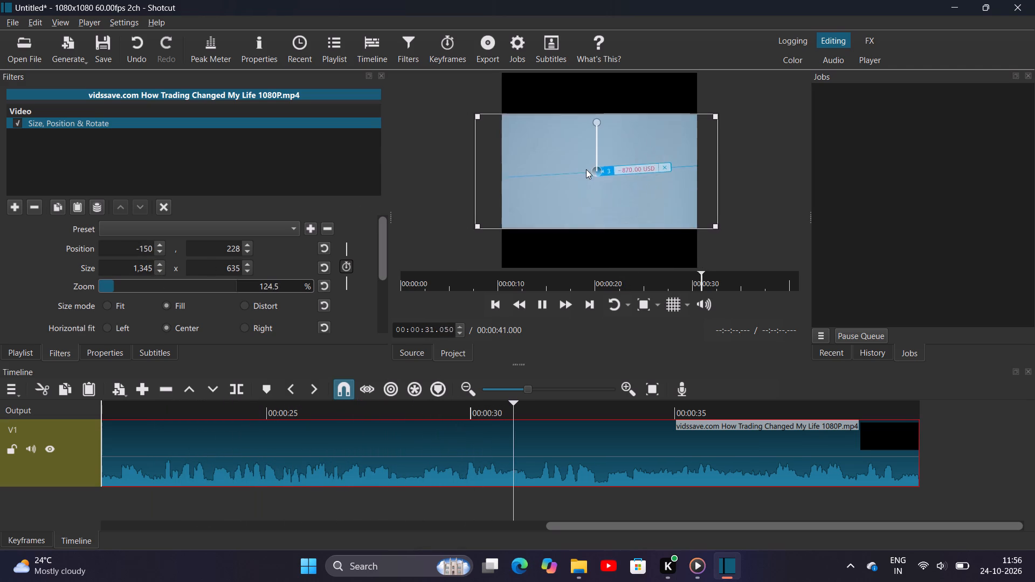
drag(586, 169, 587, 158)
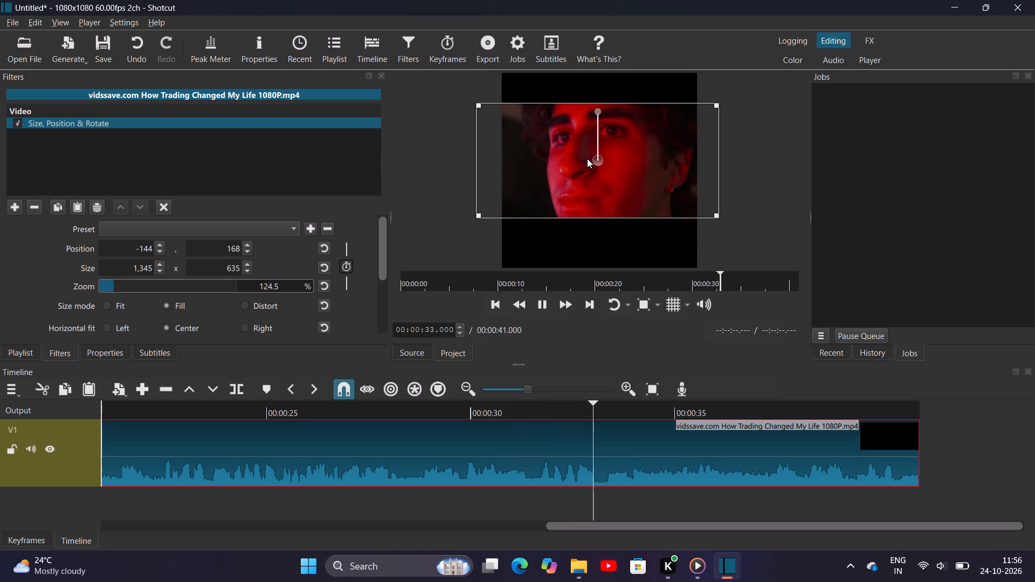
drag(587, 158, 587, 171)
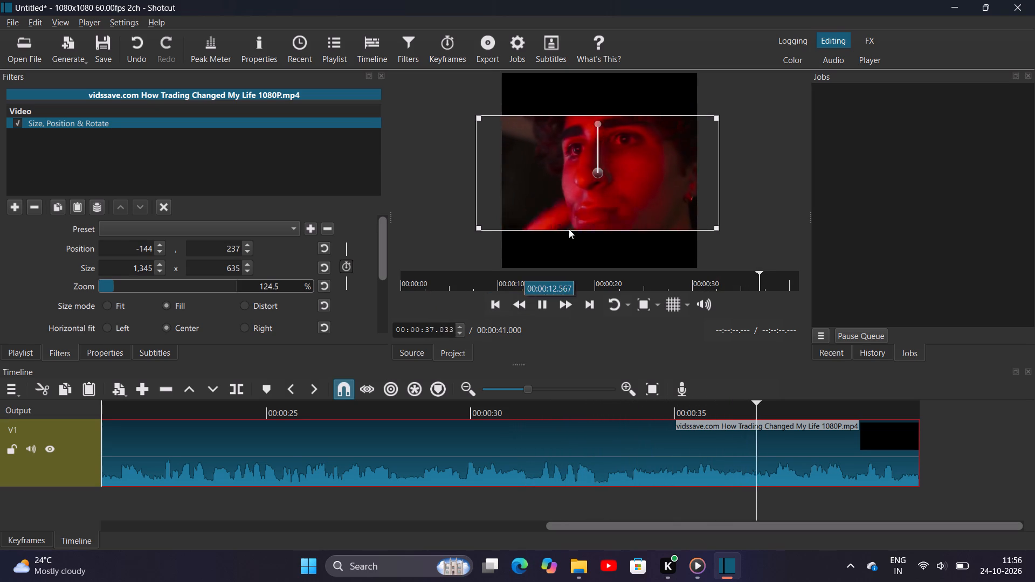
click(598, 171)
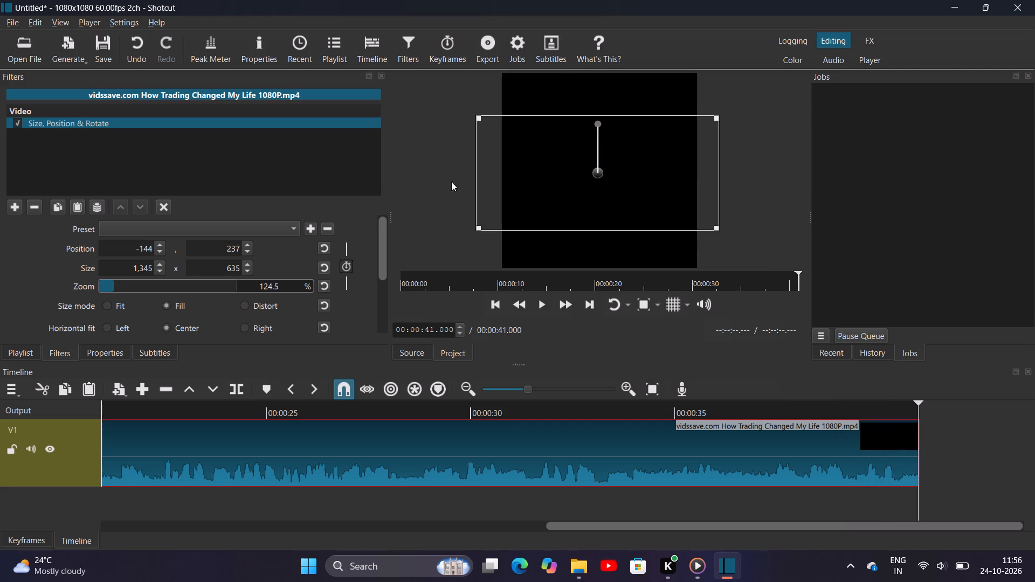
key(space)
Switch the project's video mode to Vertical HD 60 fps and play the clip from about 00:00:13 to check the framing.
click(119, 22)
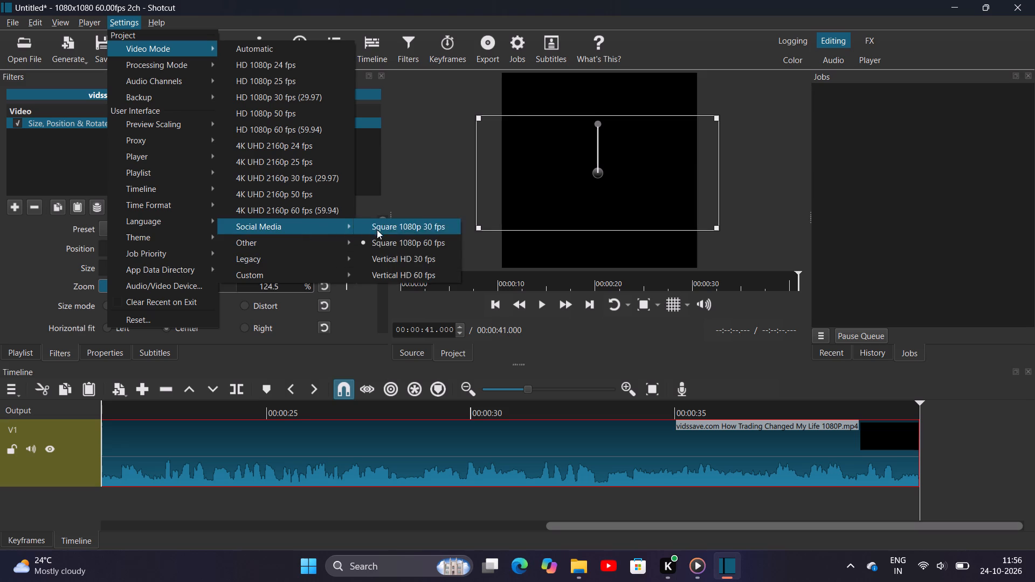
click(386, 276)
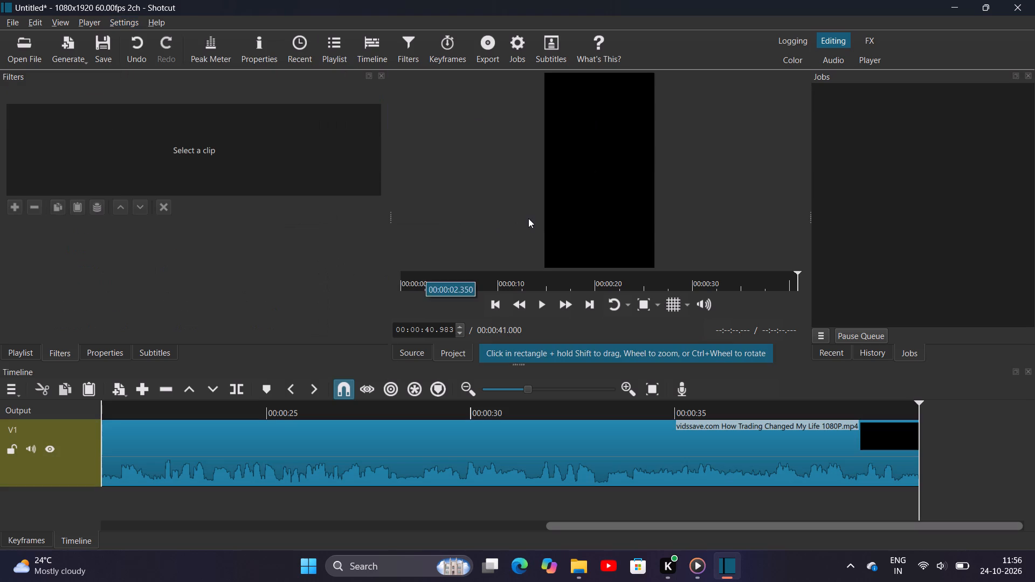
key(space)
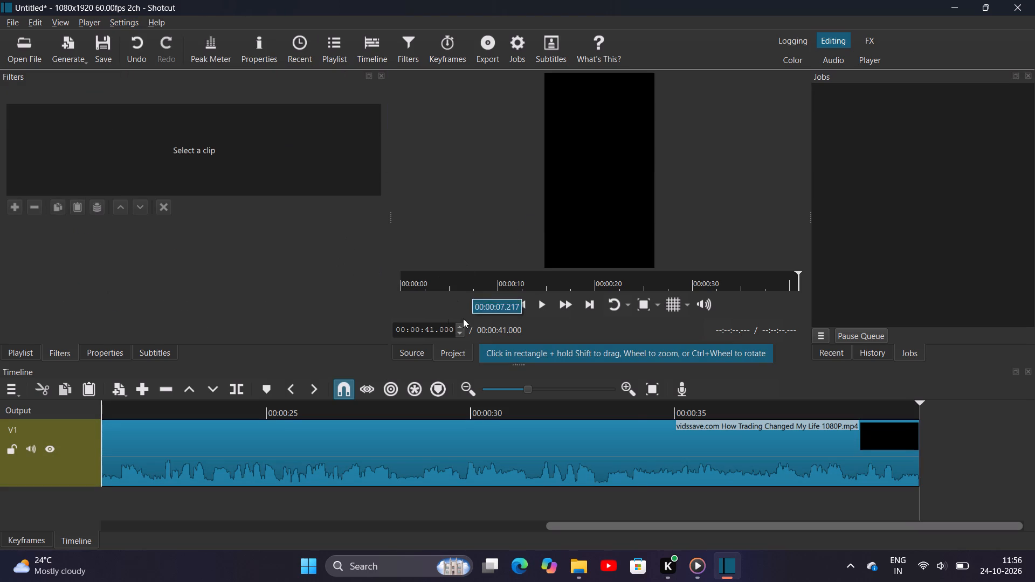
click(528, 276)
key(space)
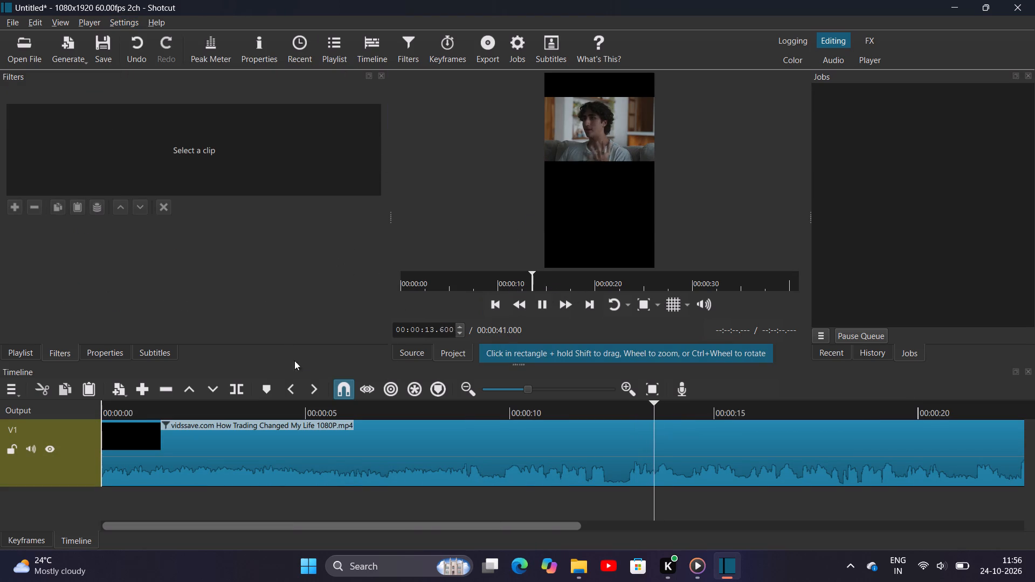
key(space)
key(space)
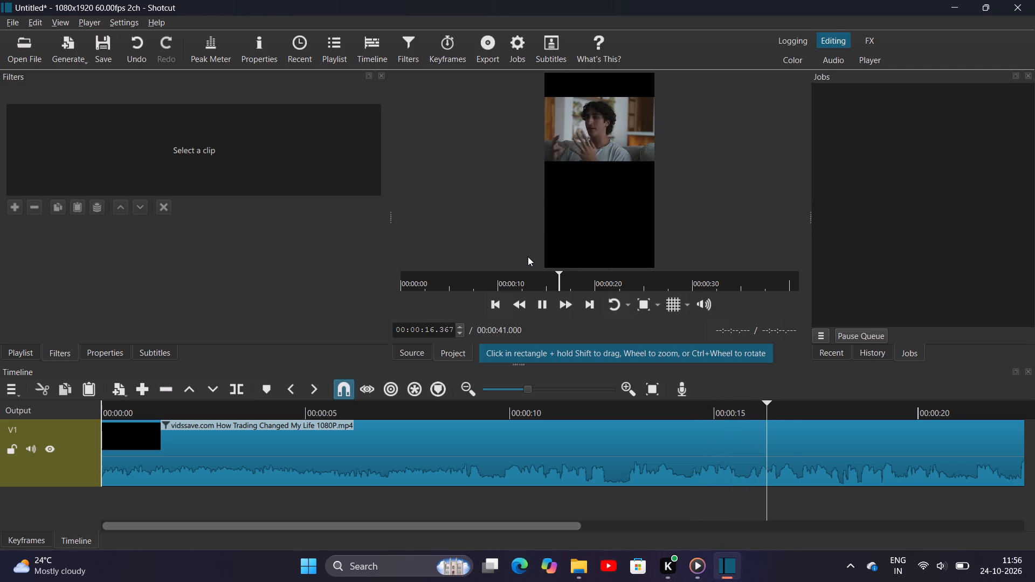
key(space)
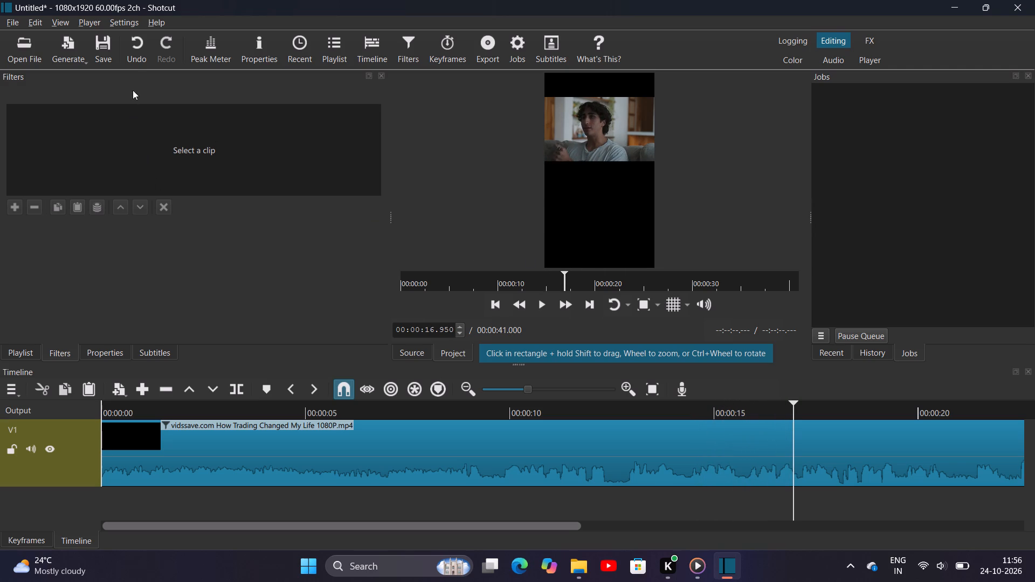
Undo the recent edits back past the V1 clip's Size, Position & Rotate filter and its last trim.
click(132, 52)
click(132, 52)
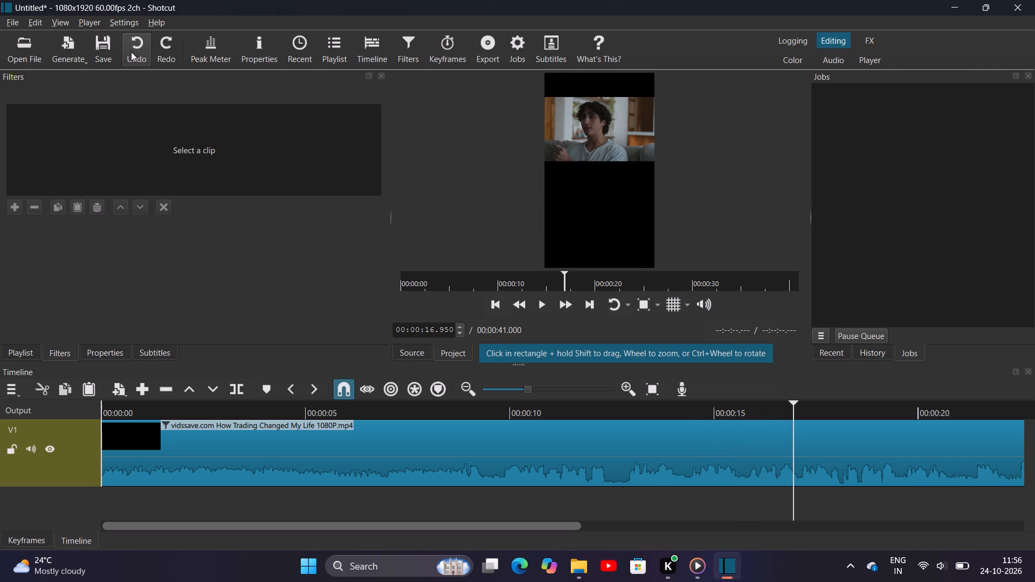
click(131, 52)
click(131, 52)
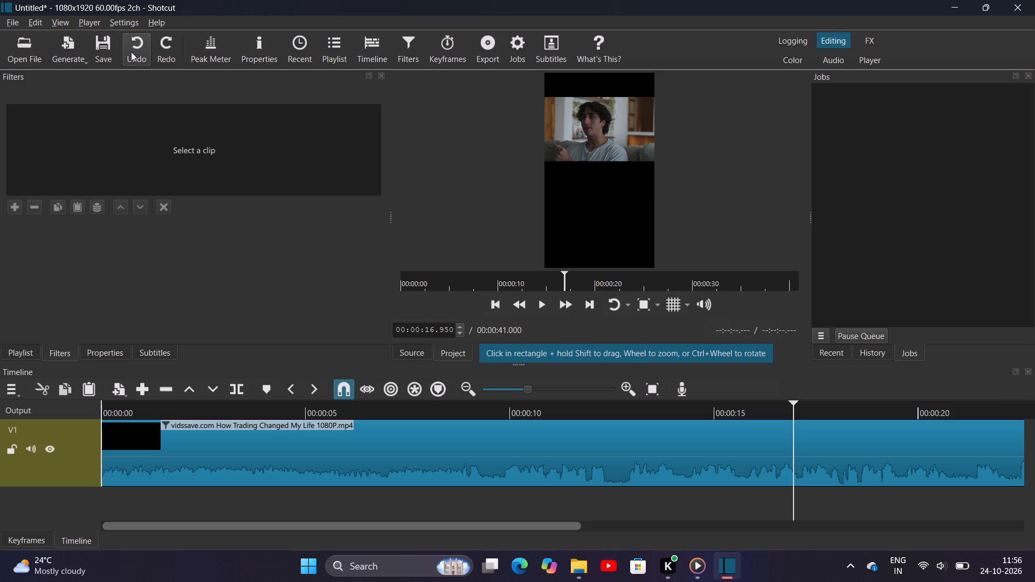
click(131, 52)
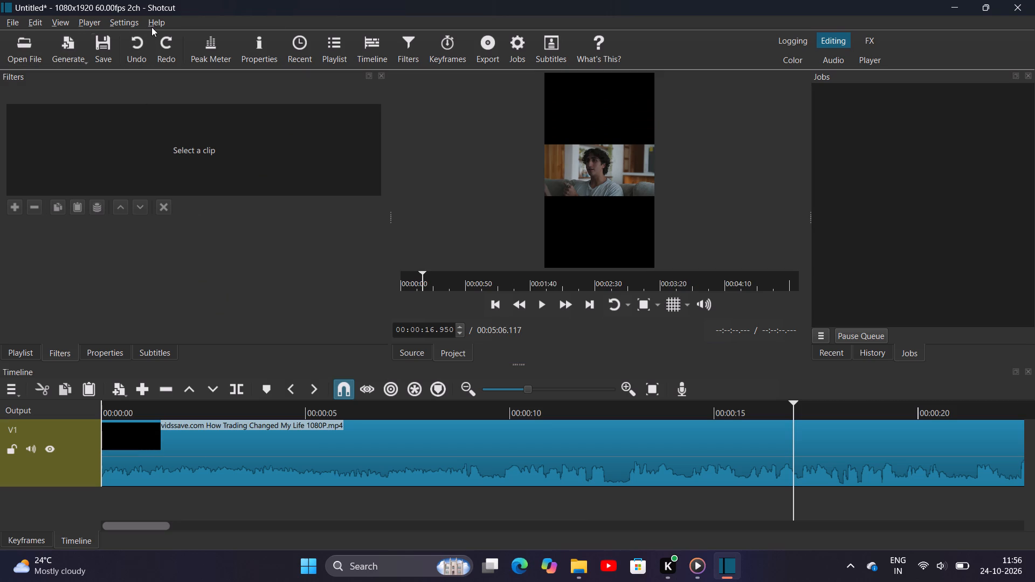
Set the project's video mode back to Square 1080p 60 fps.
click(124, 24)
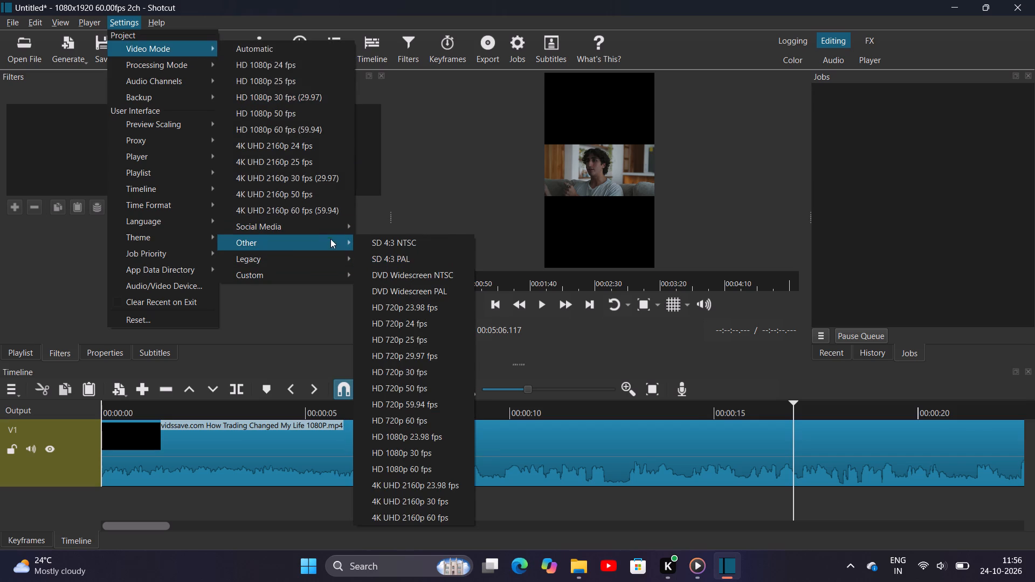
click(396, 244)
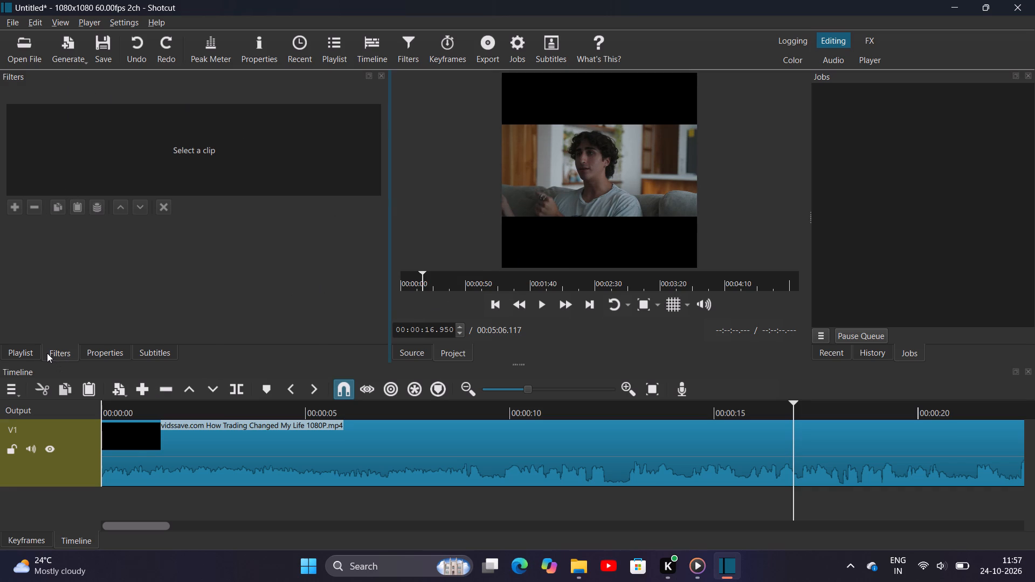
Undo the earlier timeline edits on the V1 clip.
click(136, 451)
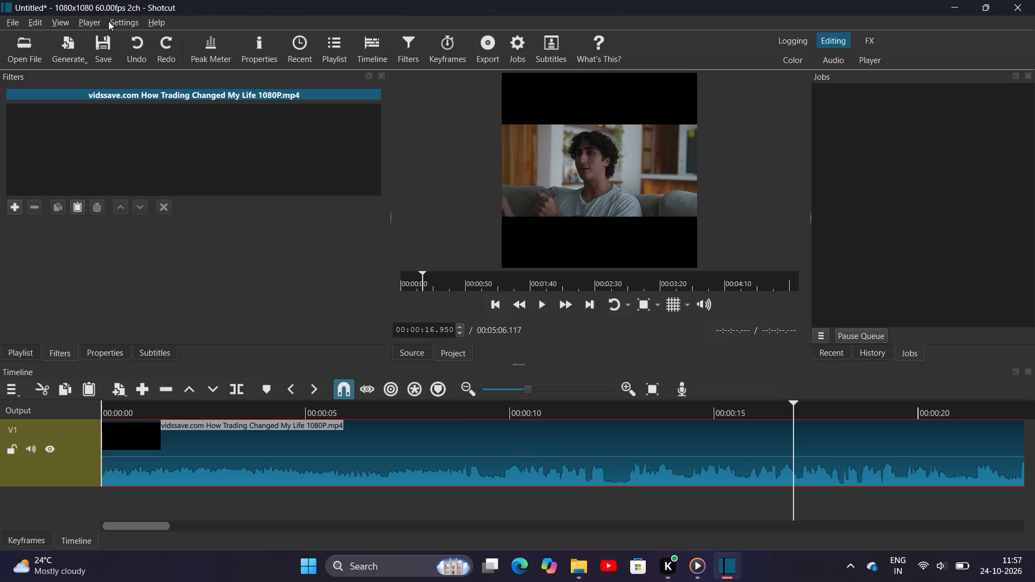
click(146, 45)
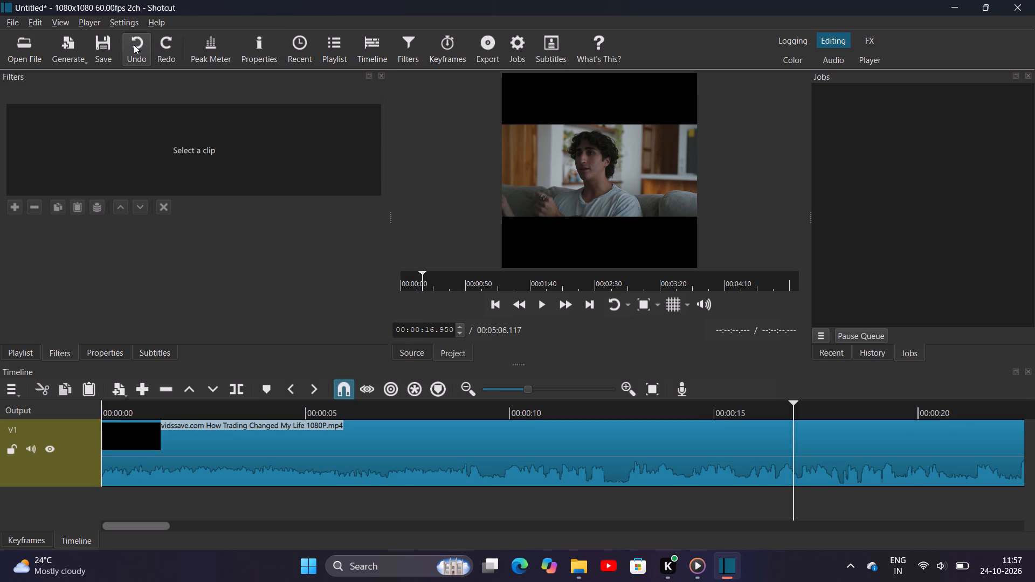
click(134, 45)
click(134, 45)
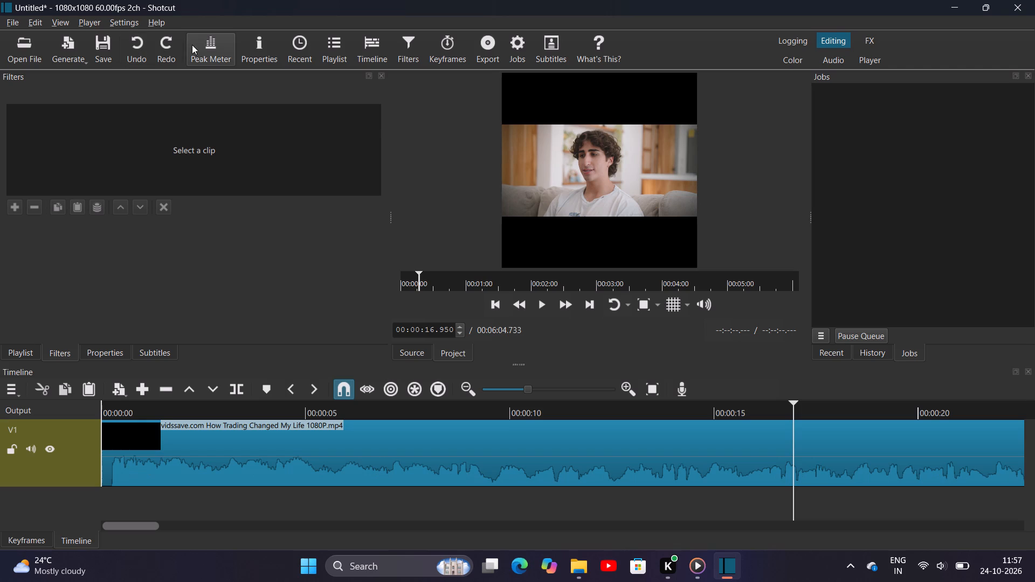
Redo the undone timeline edits to restore the 41-second trim, leaving the V1 clip without the Size, Position & Rotate filter.
click(171, 45)
click(171, 45)
click(171, 45)
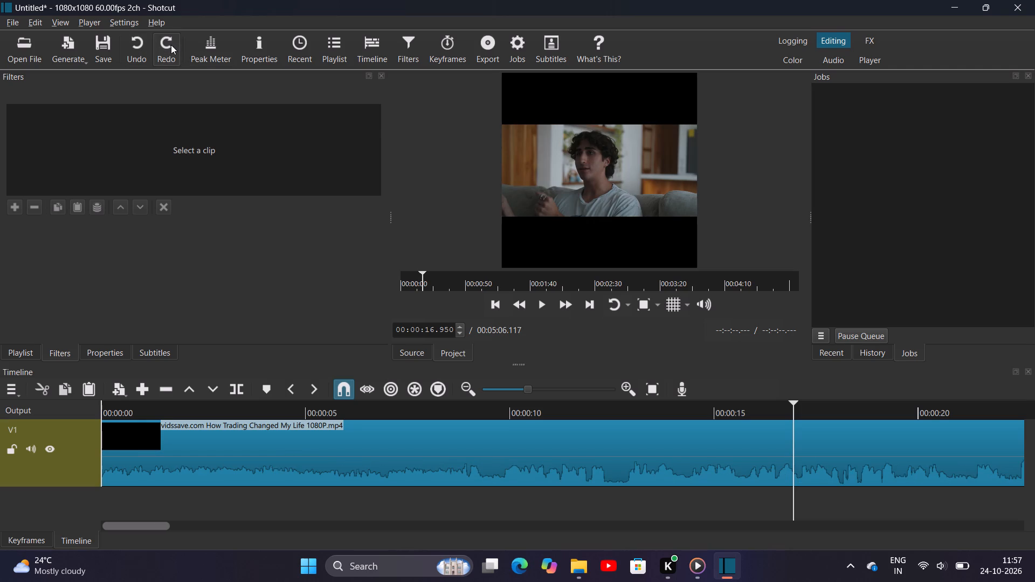
click(171, 45)
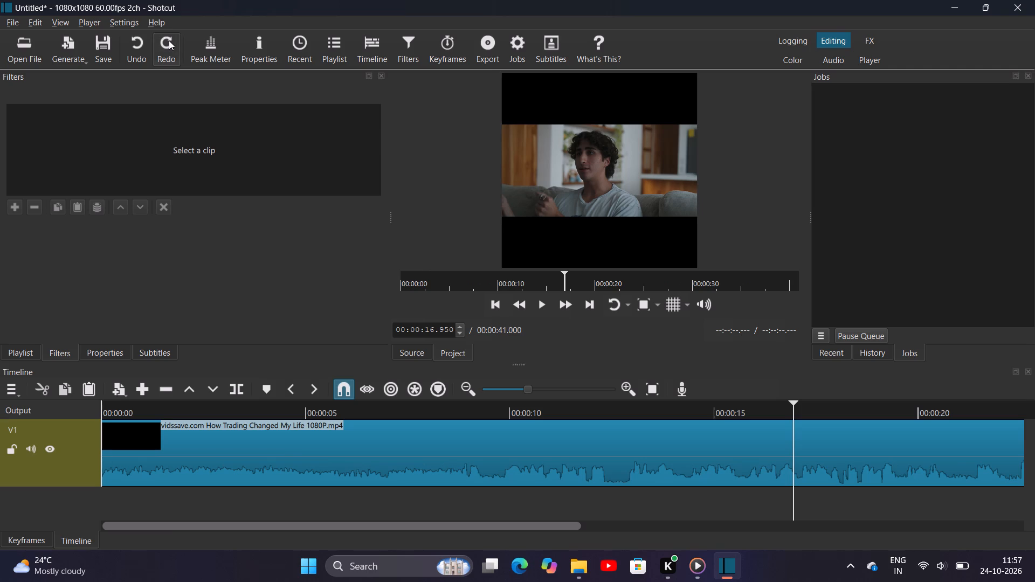
click(169, 40)
click(169, 40)
click(160, 51)
click(160, 51)
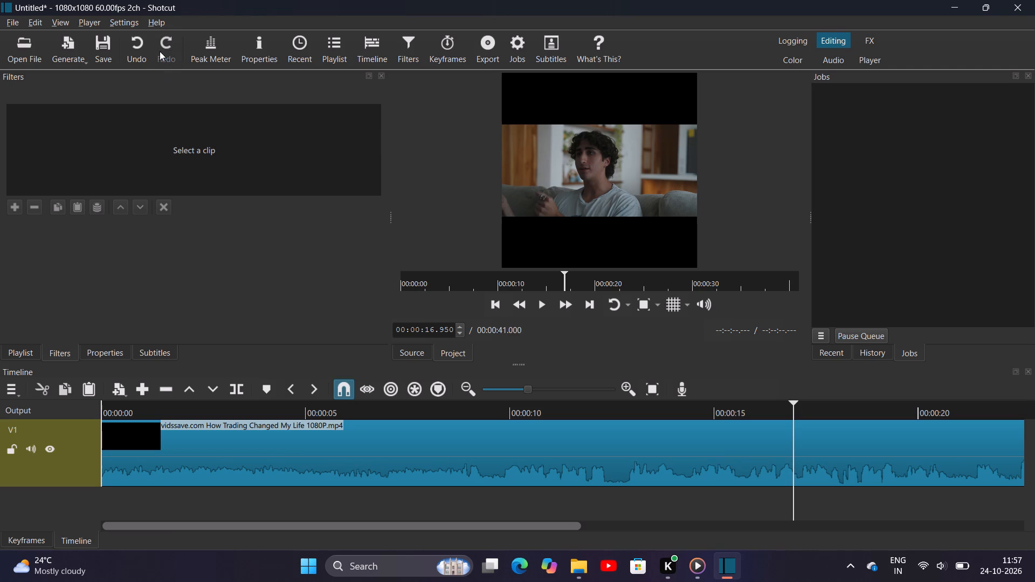
double_click(160, 51)
click(160, 51)
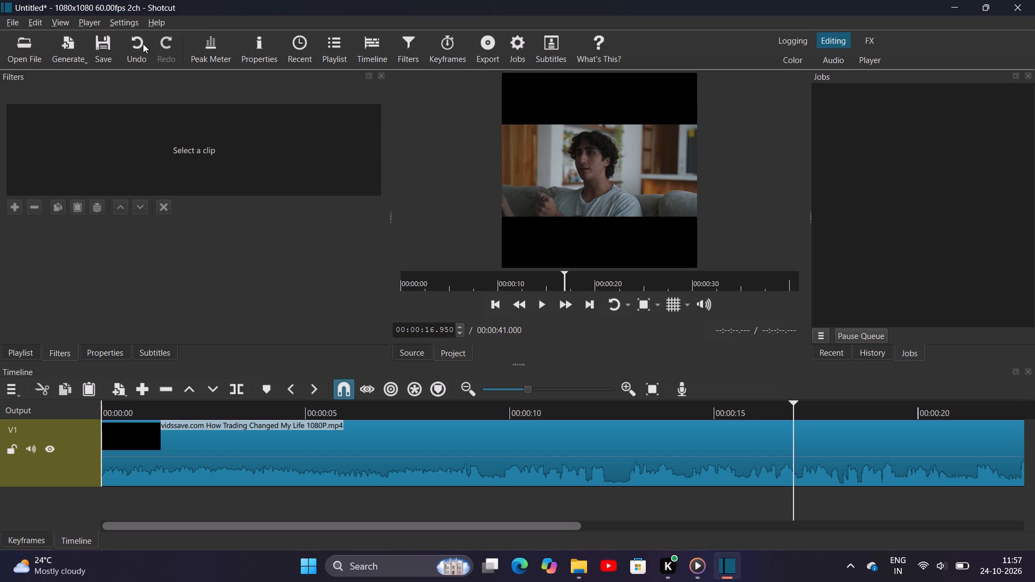
click(143, 44)
click(143, 44)
Select the V1 clip and play it from 00:00:12.850 to check the unfiltered picture in the square frame.
scroll(316, 294, down, 3)
scroll(329, 301, up, 3)
click(466, 434)
click(526, 279)
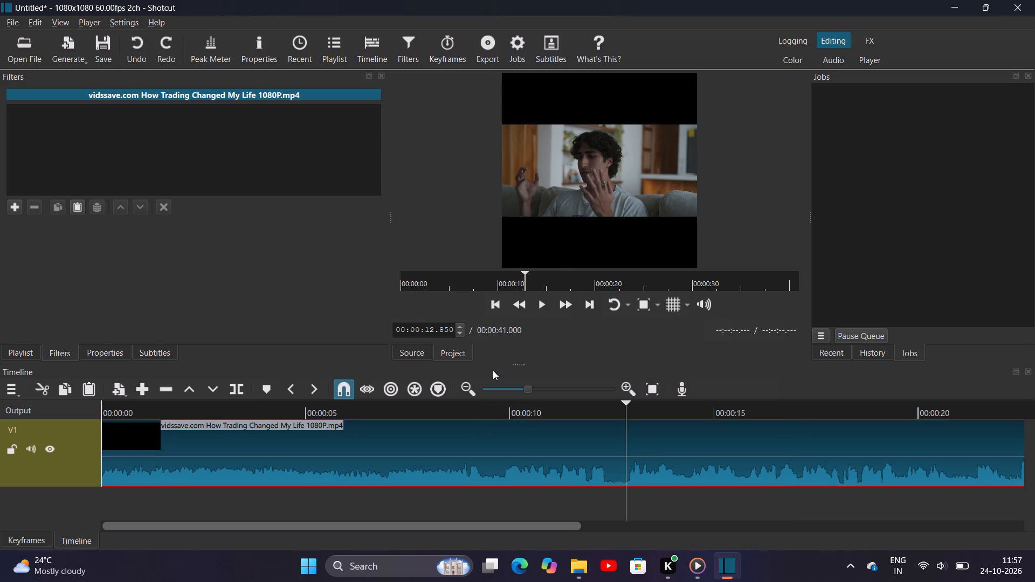
key(space)
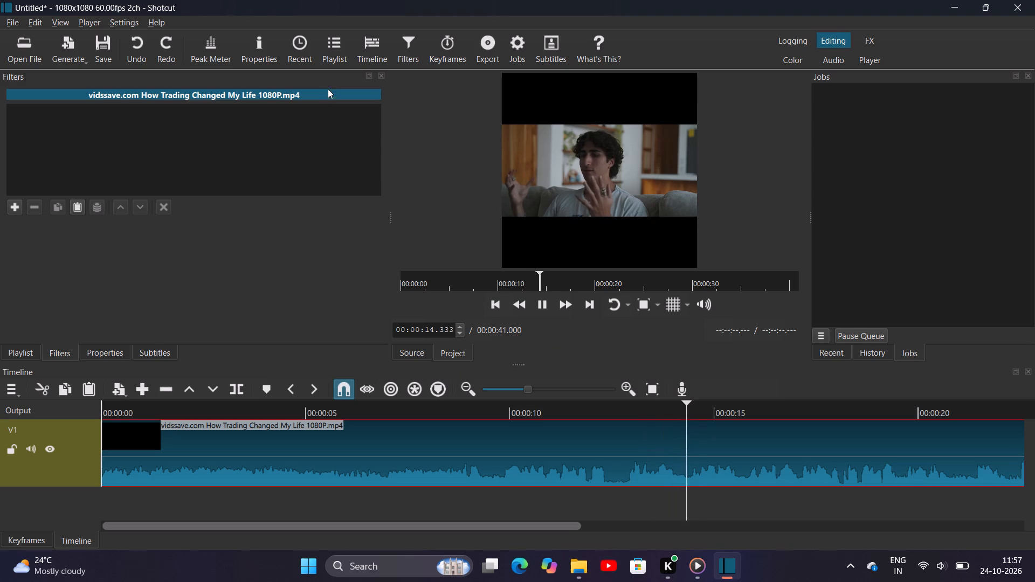
key(space)
Set the project's video mode to Vertical HD 60 fps and preview the clip up to about 00:00:25.
click(130, 23)
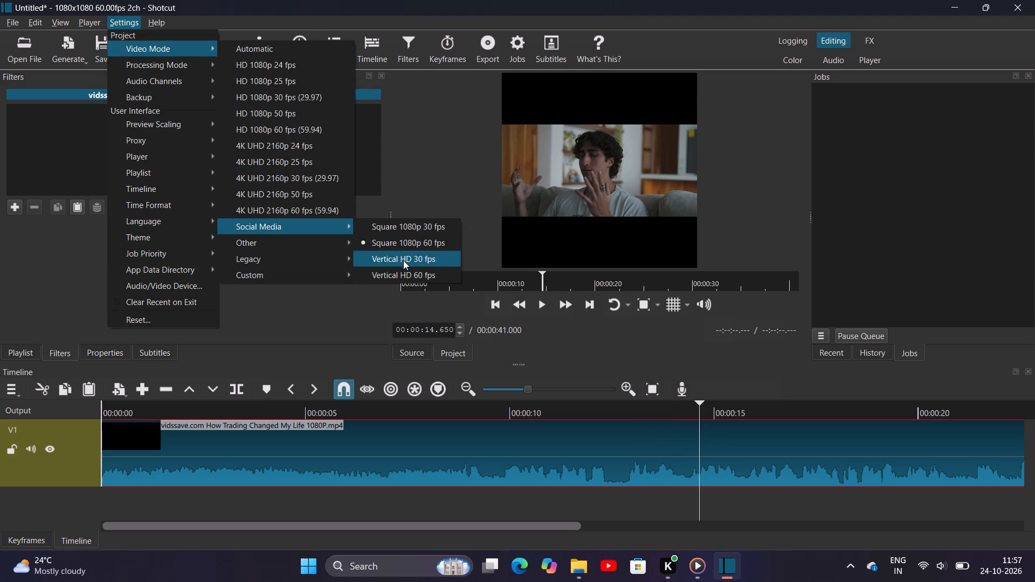
click(405, 269)
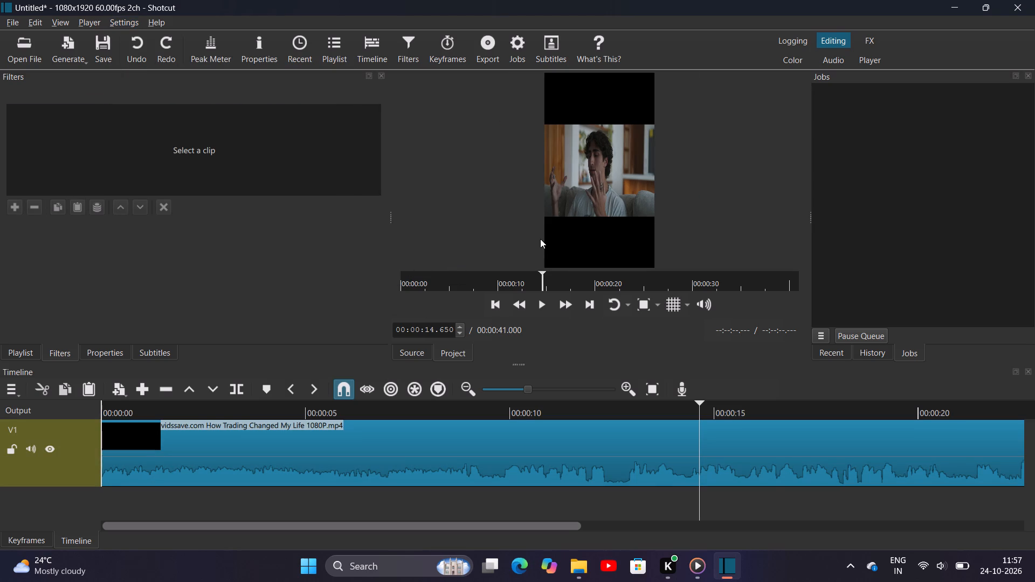
key(space)
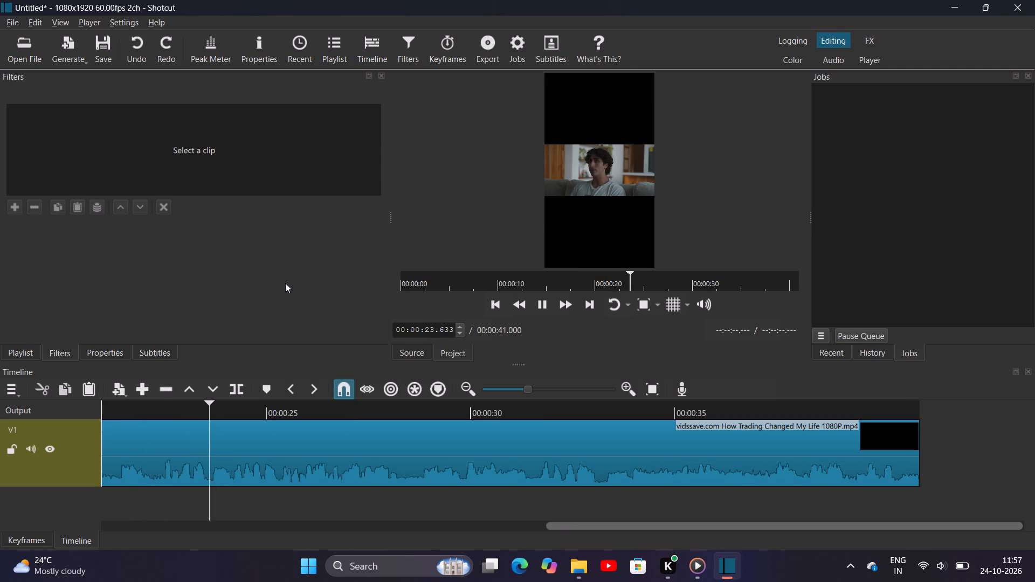
key(space)
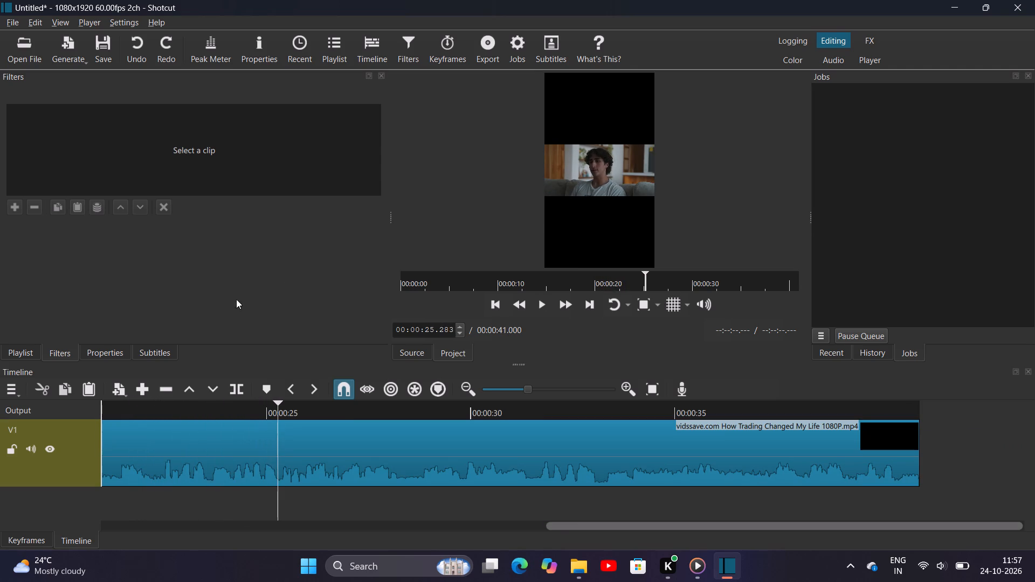
Add the Size, Position & Rotate filter to the V1 clip.
click(61, 351)
click(150, 434)
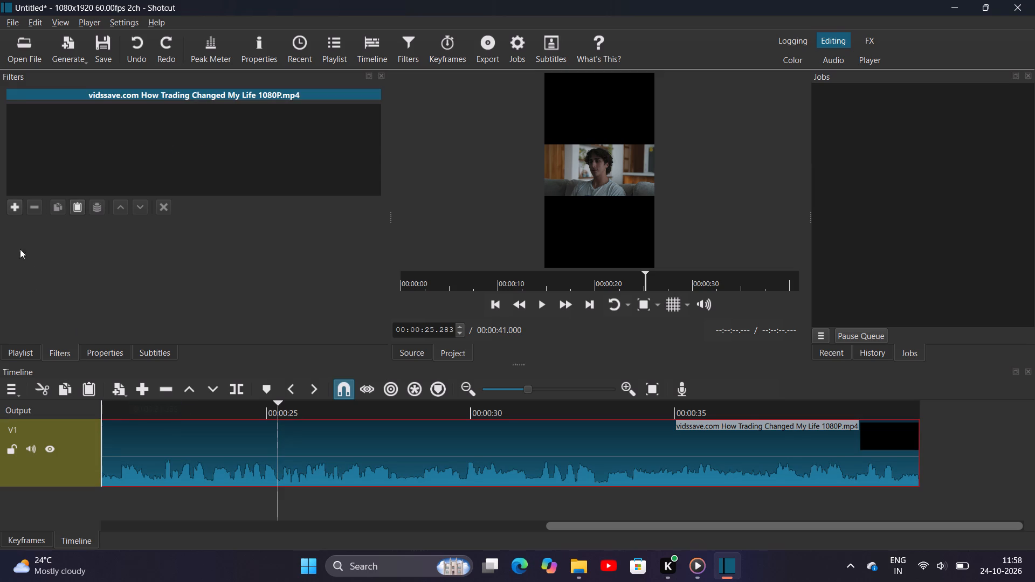
click(12, 206)
scroll(115, 267, down, 2)
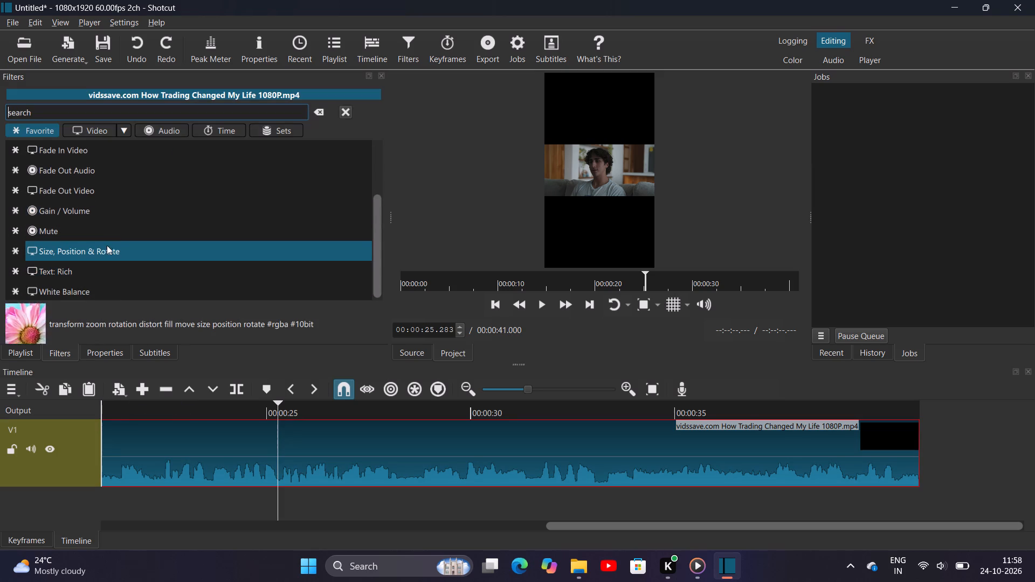
click(108, 257)
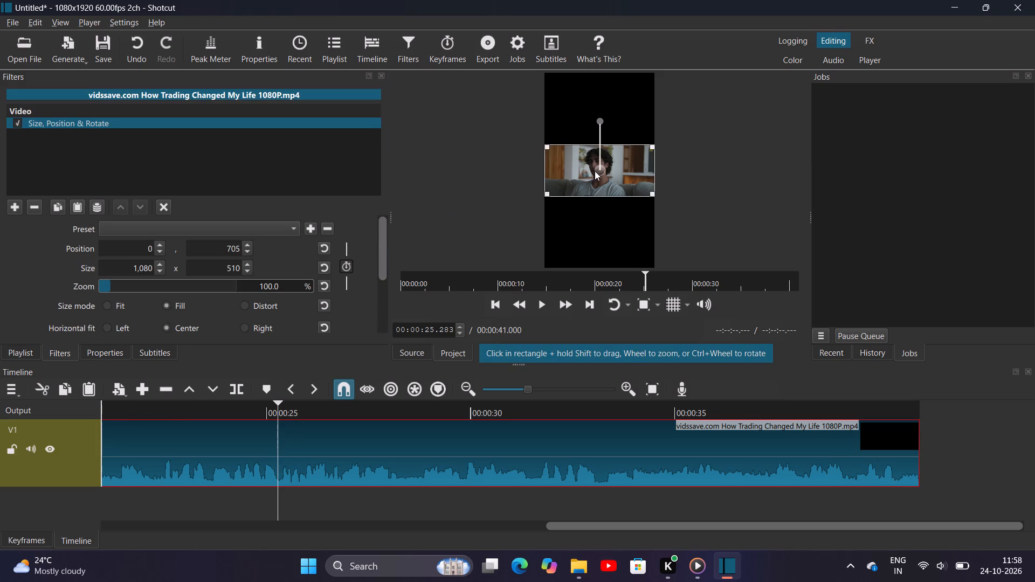
Reposition the picture to -11, 673, enlarge it to 1147 x 541 (106.2% zoom), and briefly preview the result.
drag(596, 170, 595, 158)
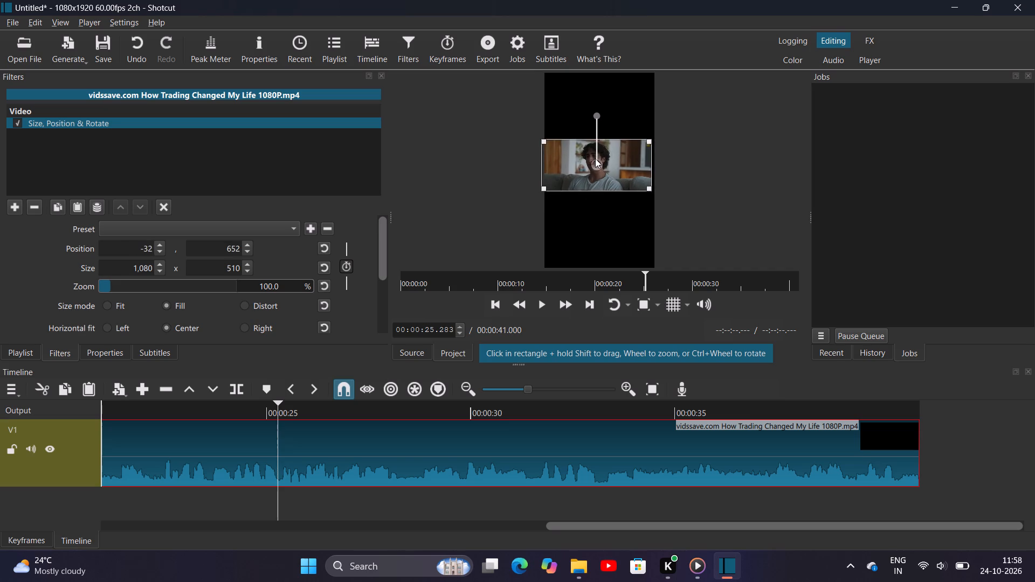
drag(595, 158, 596, 159)
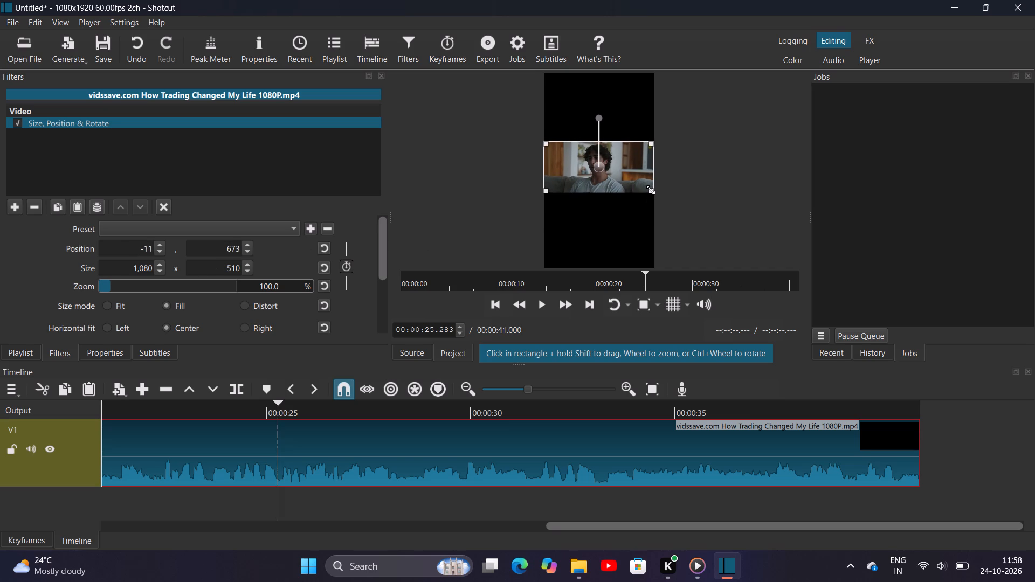
drag(651, 190, 638, 200)
key(space)
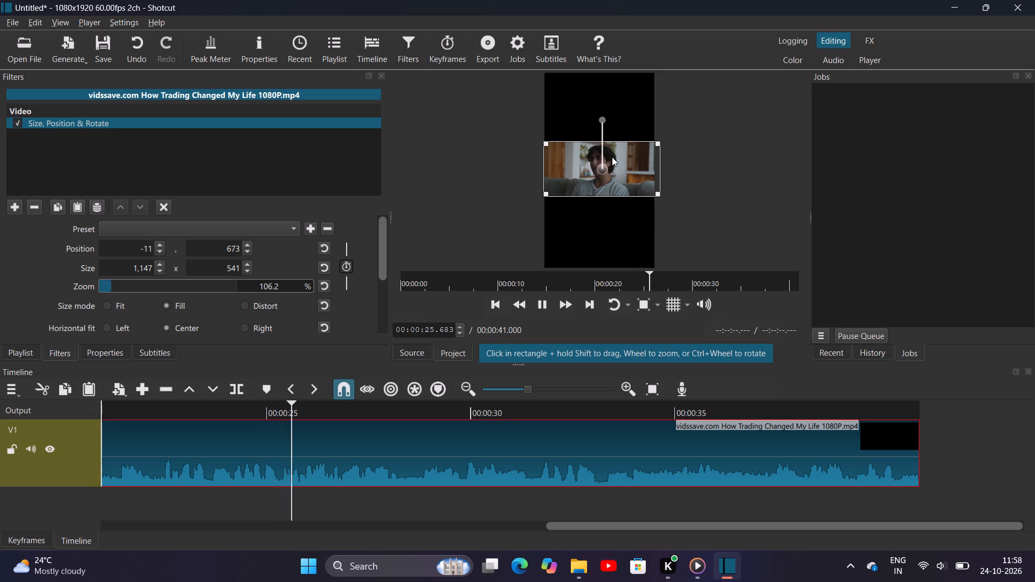
key(space)
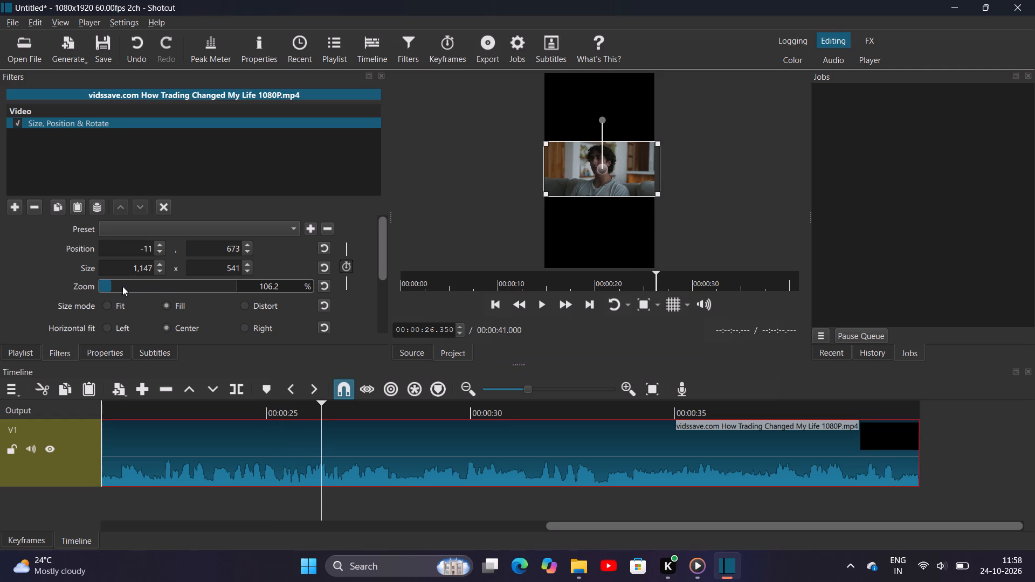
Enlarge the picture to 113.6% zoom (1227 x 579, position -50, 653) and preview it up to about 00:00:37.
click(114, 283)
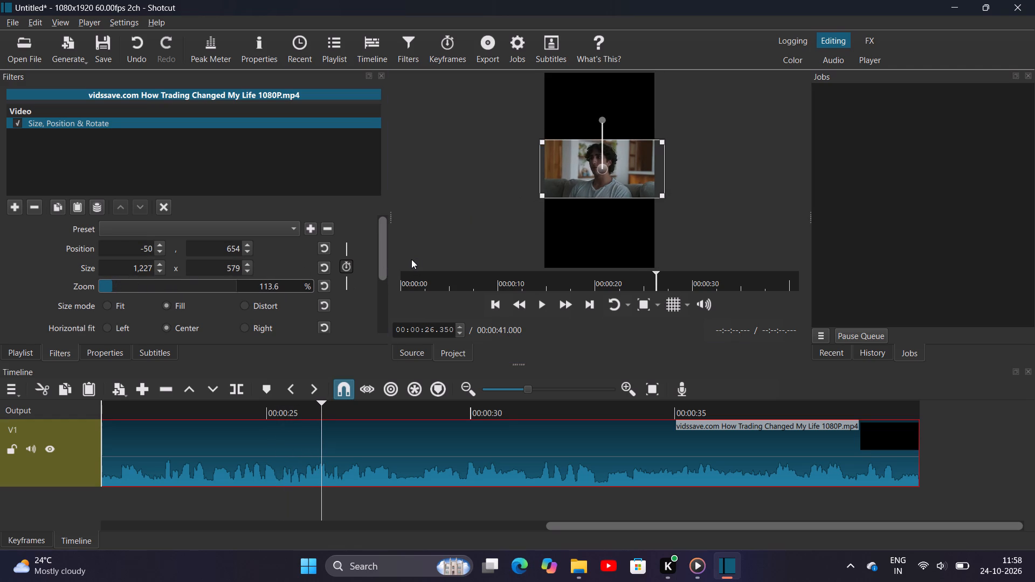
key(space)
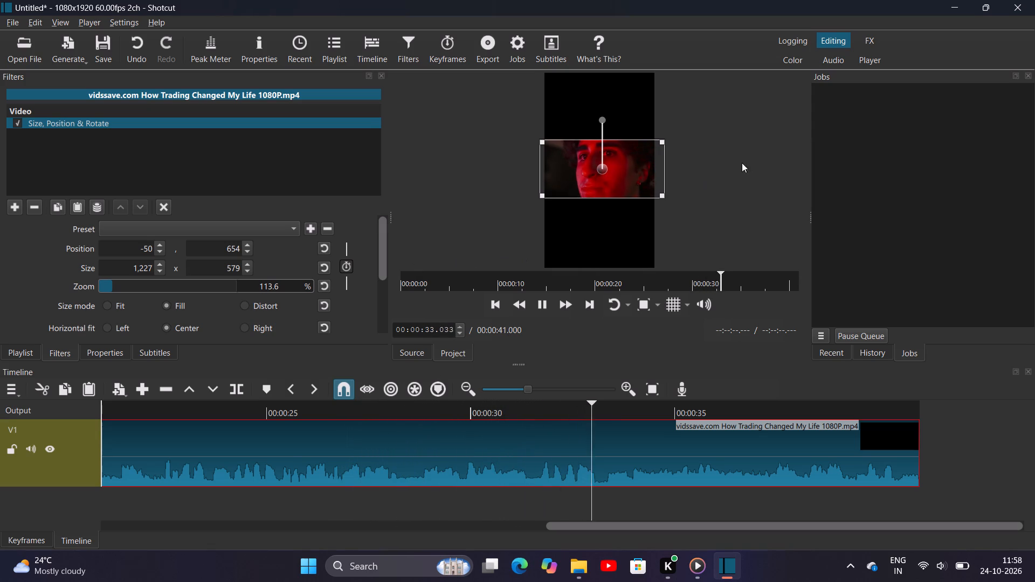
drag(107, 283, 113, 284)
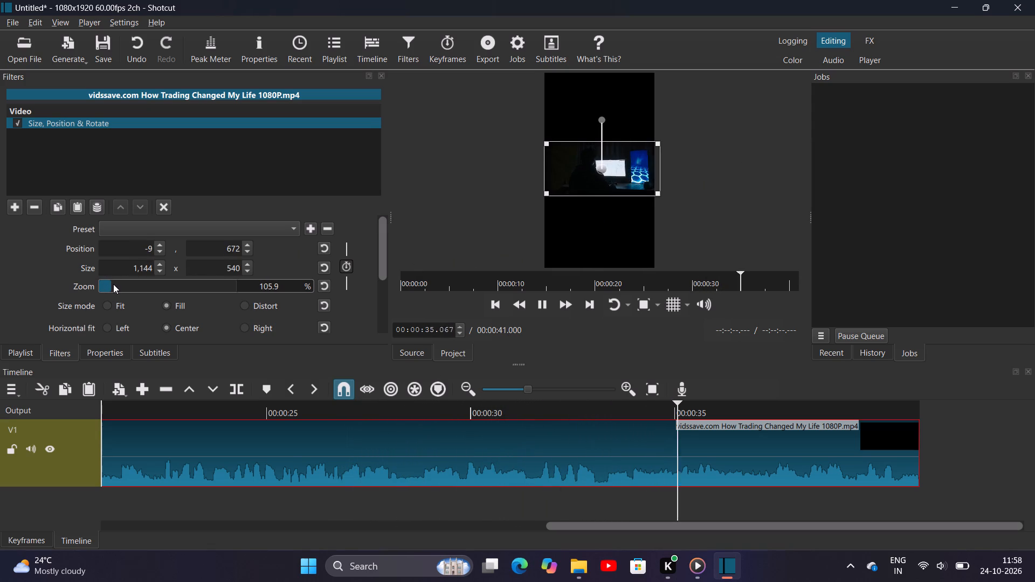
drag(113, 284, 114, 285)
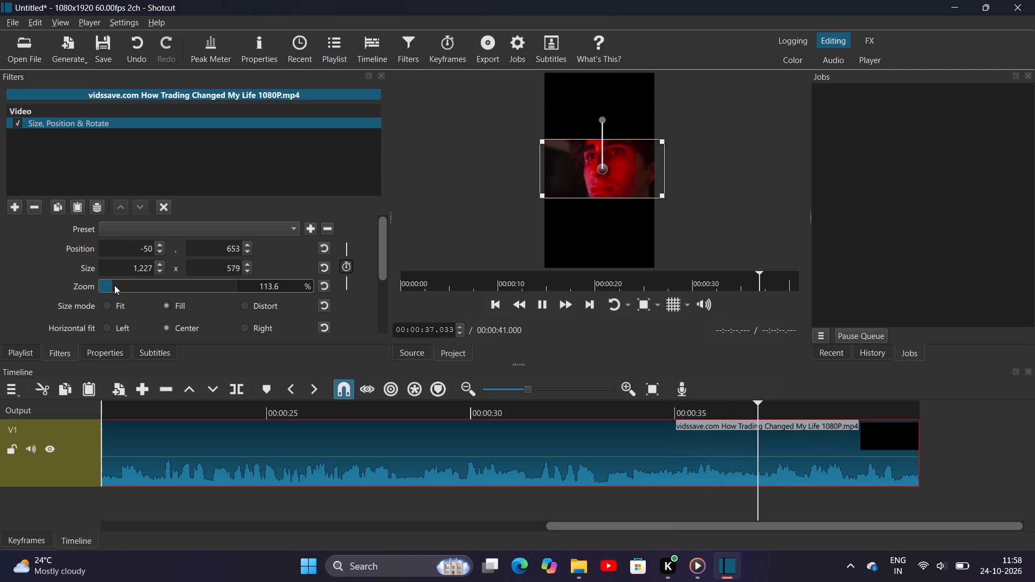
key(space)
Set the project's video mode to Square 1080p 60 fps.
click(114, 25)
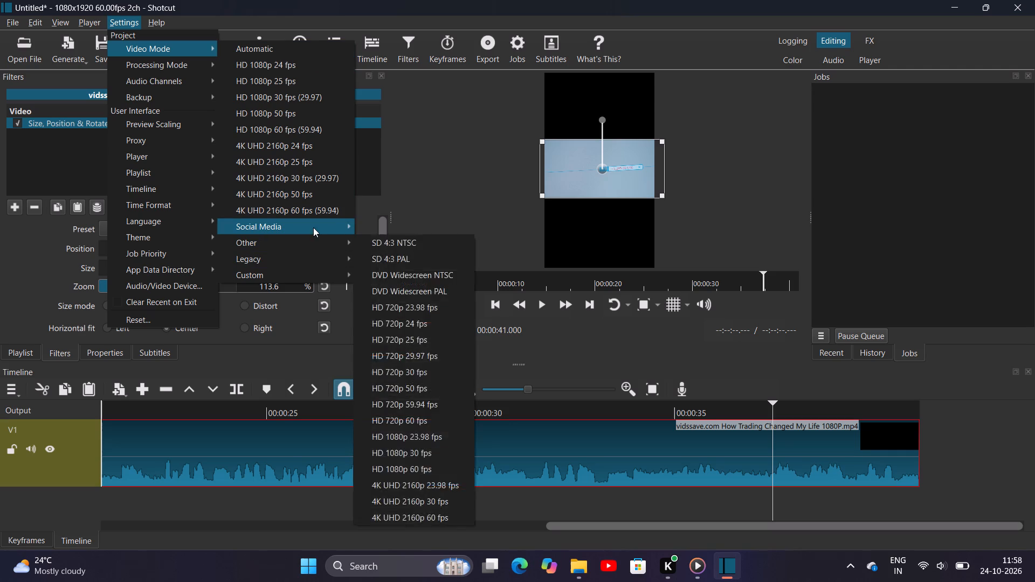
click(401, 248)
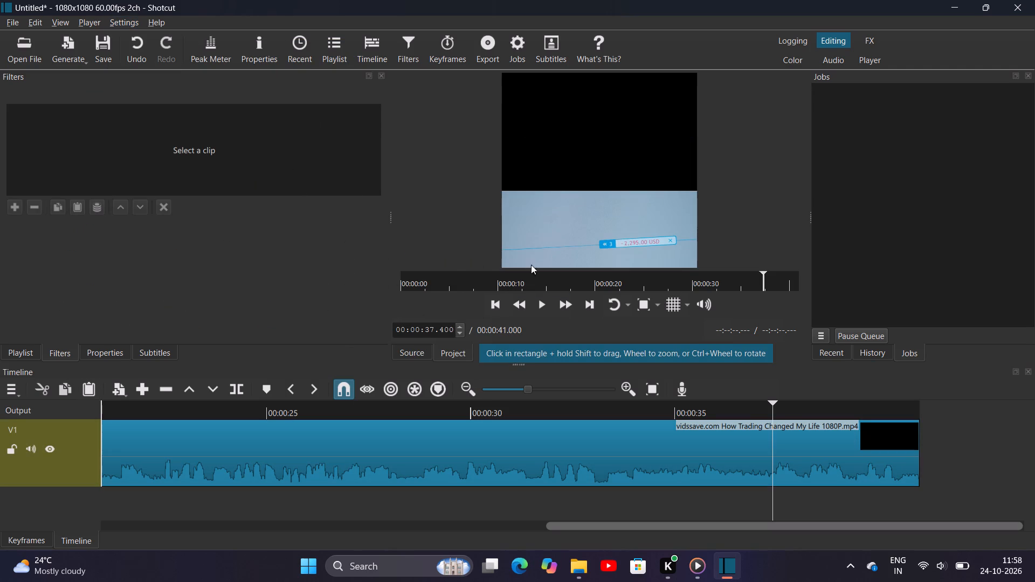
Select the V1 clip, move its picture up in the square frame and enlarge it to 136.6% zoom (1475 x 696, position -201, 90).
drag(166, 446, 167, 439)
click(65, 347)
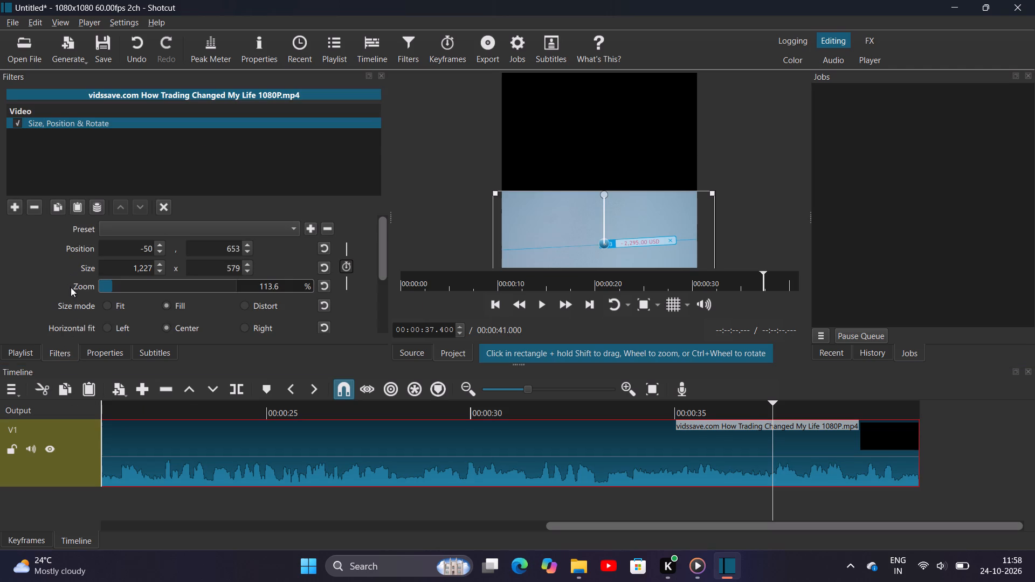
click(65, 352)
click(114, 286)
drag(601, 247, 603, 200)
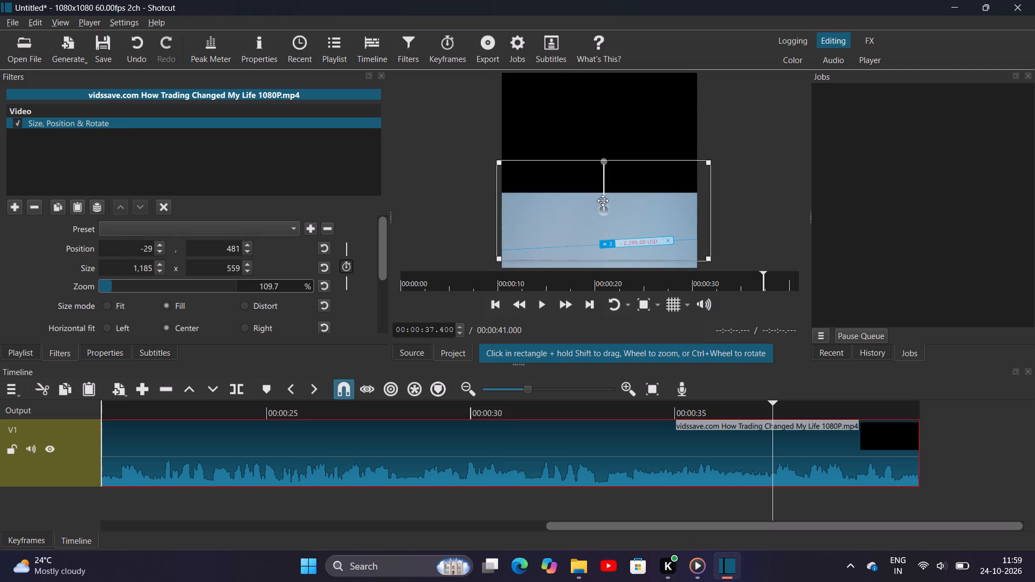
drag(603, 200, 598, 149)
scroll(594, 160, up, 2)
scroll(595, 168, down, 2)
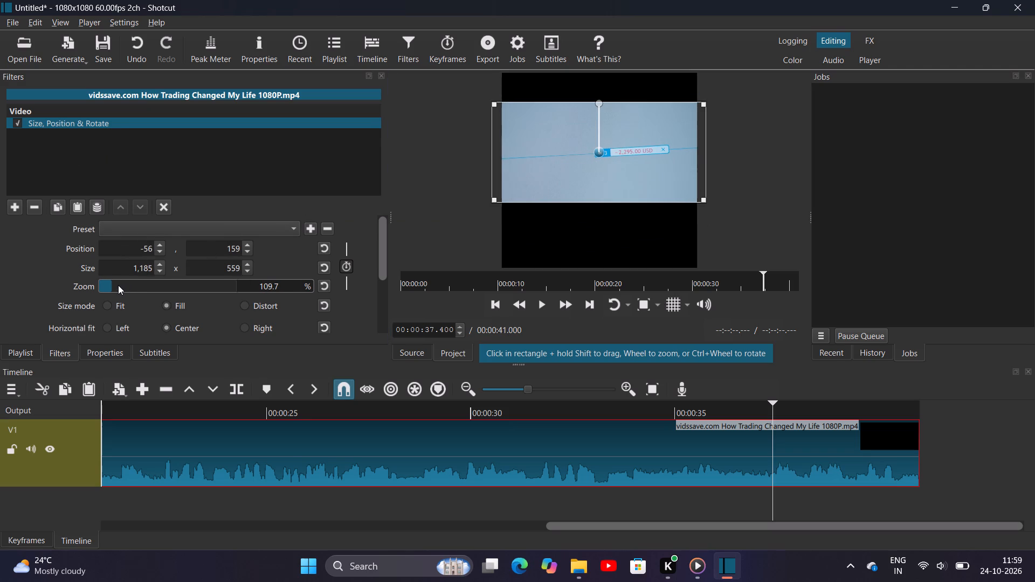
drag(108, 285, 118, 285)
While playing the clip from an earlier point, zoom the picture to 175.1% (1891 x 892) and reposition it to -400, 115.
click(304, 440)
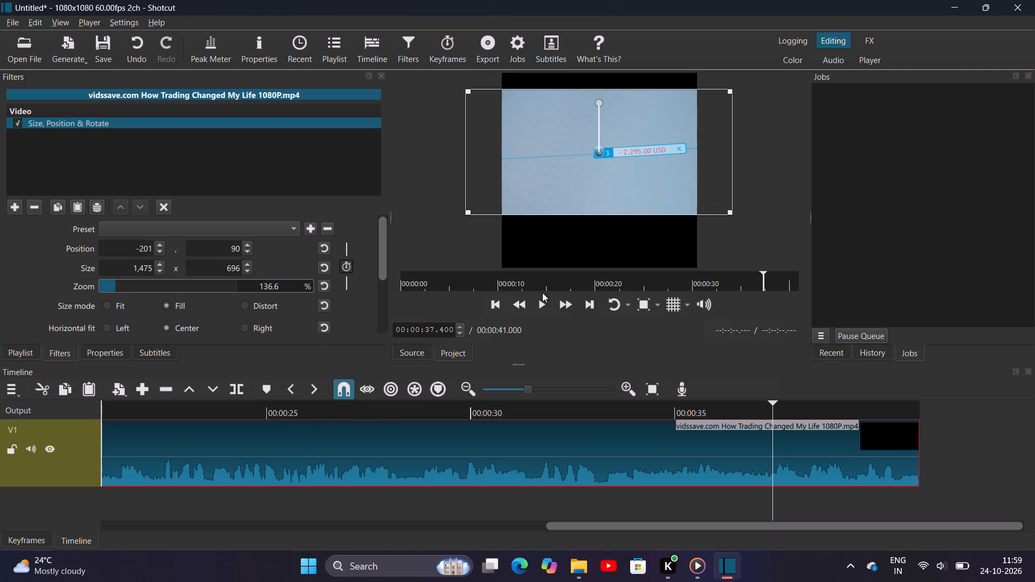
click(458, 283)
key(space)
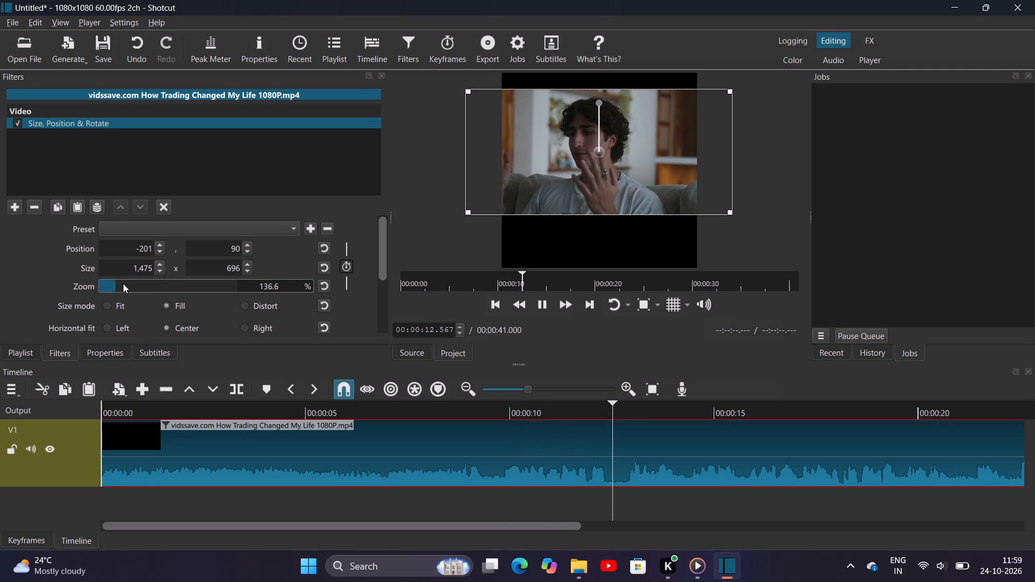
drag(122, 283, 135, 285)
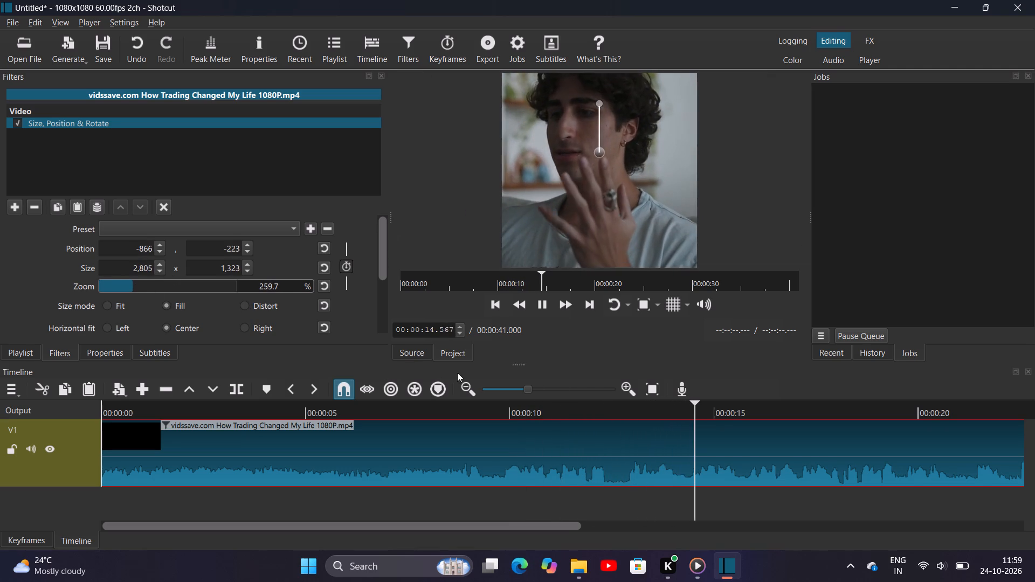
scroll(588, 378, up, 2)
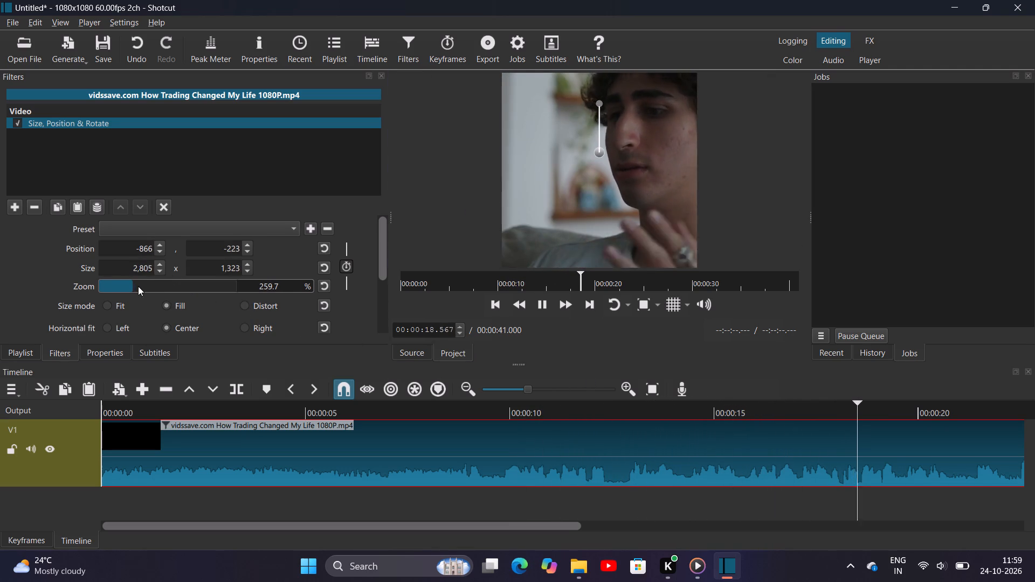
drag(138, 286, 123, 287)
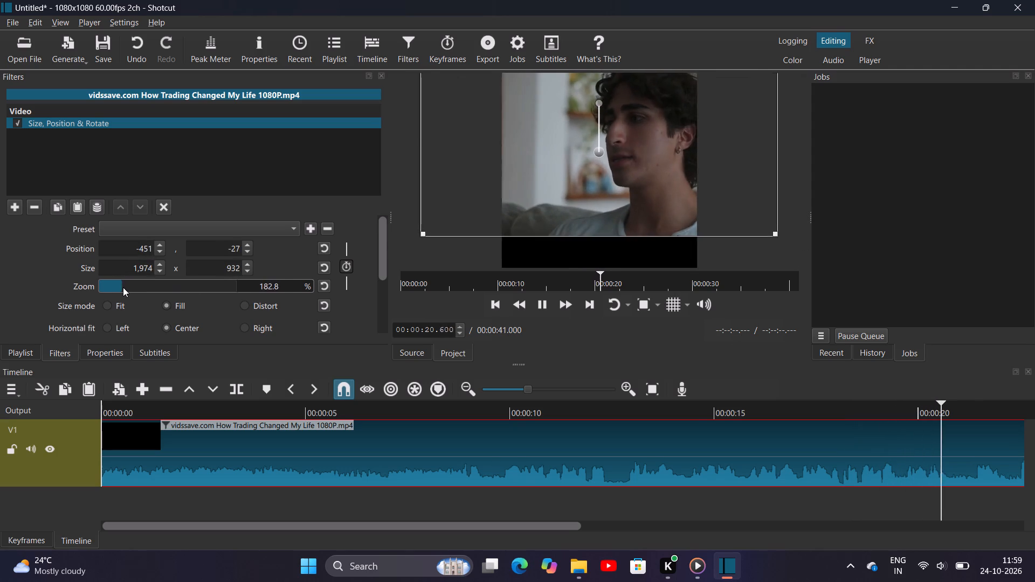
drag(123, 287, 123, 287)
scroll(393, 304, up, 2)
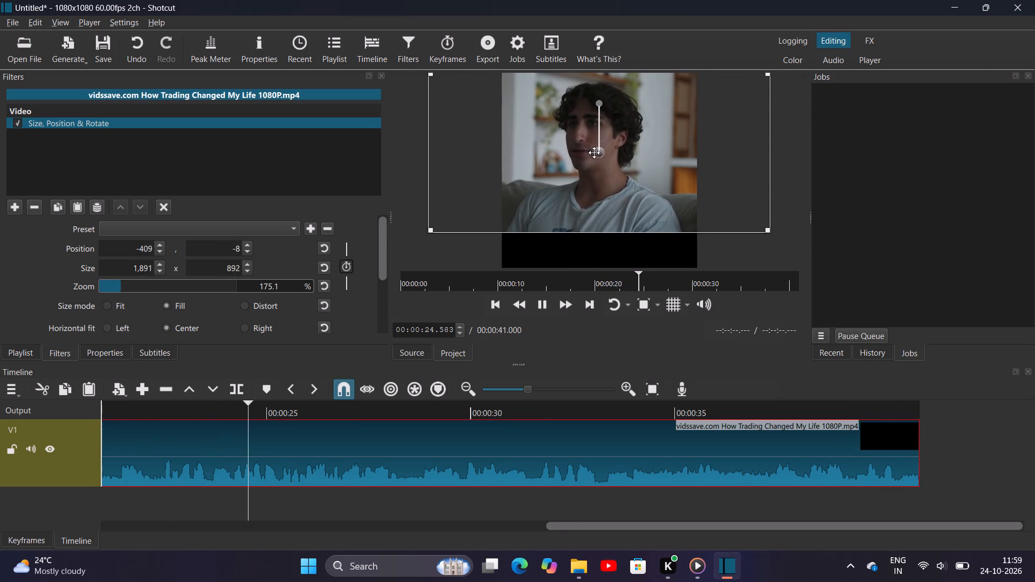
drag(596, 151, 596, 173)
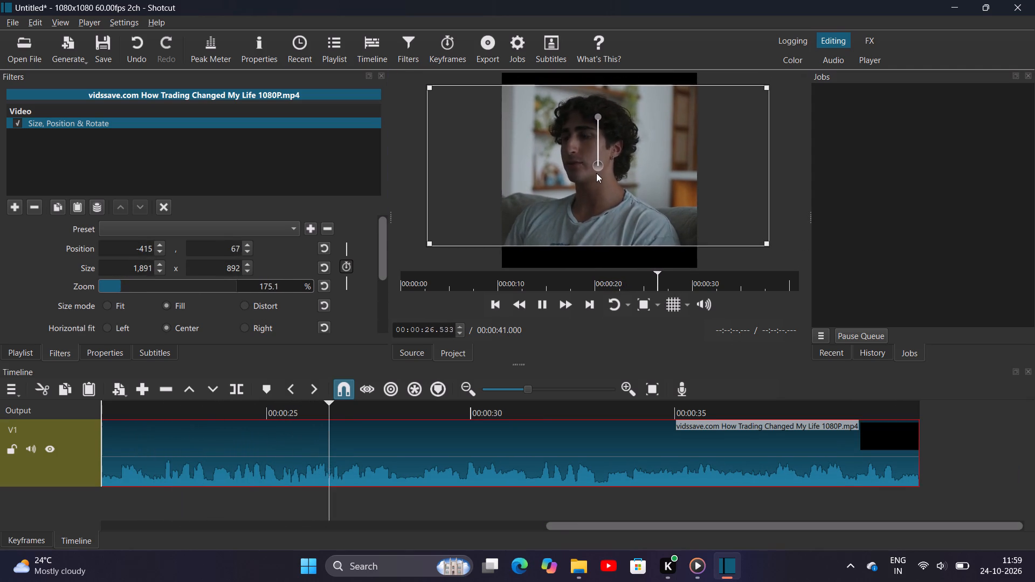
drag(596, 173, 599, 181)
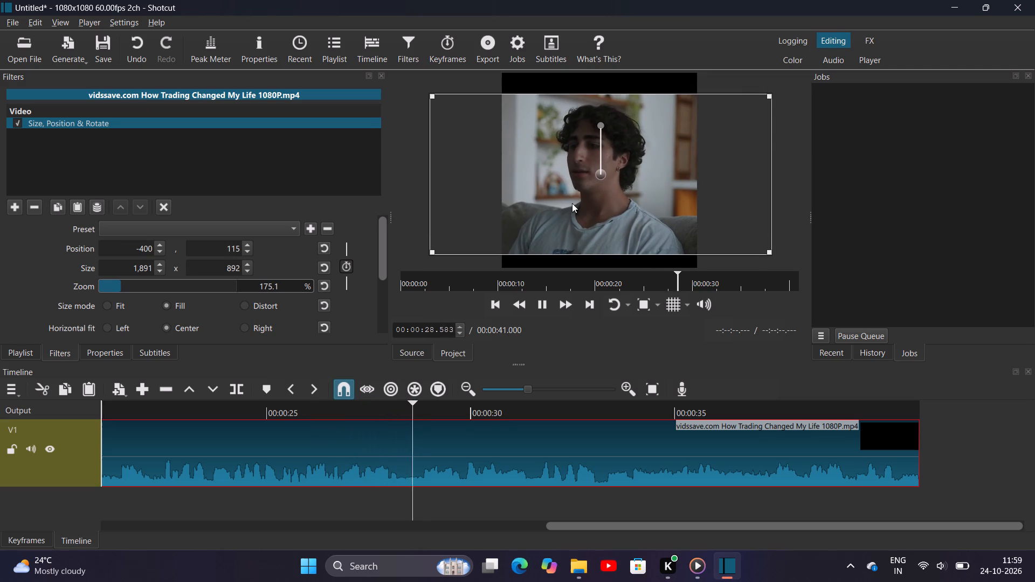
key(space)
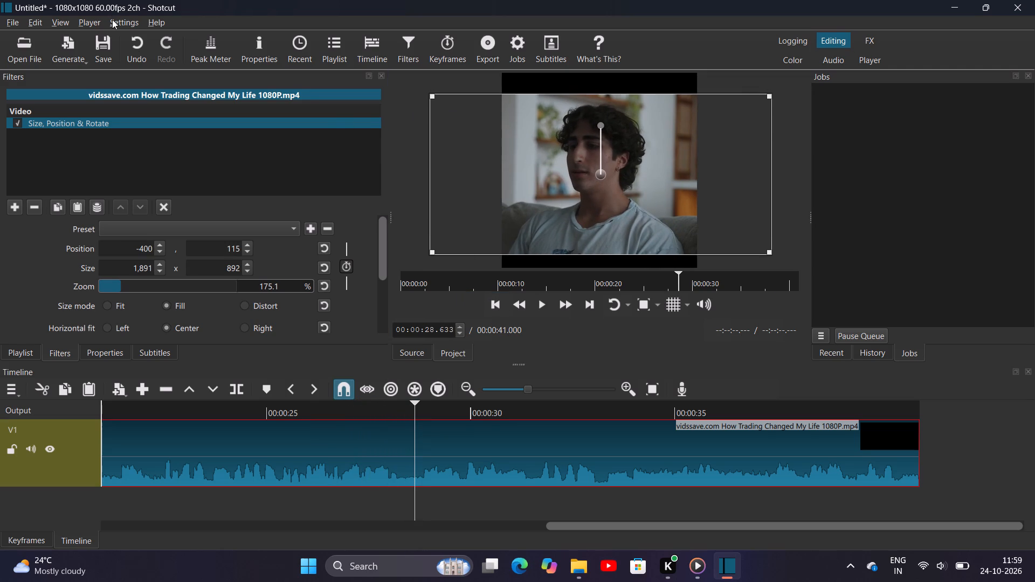
Set the project's video mode back to Vertical HD 60 fps.
click(114, 25)
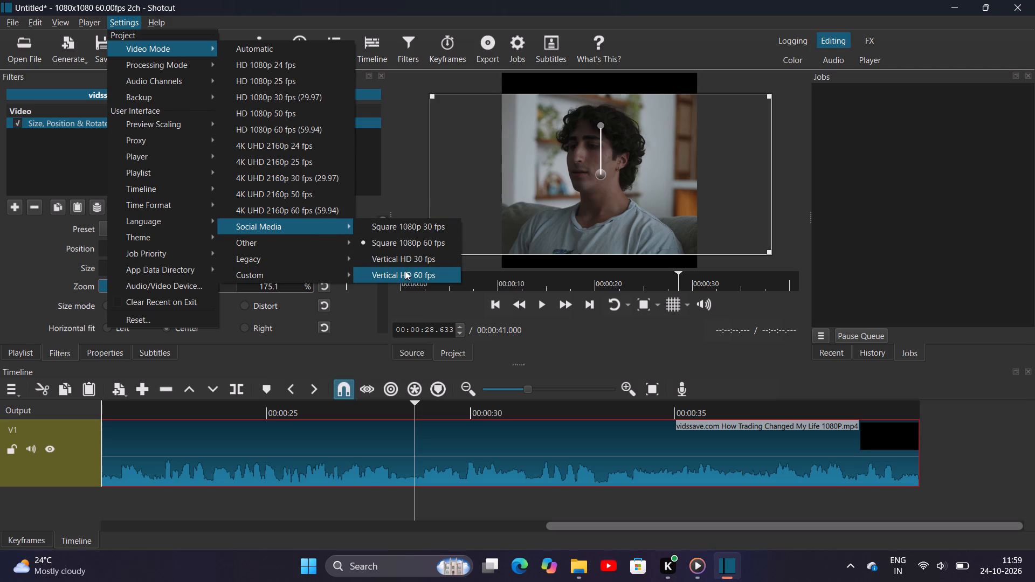
click(405, 271)
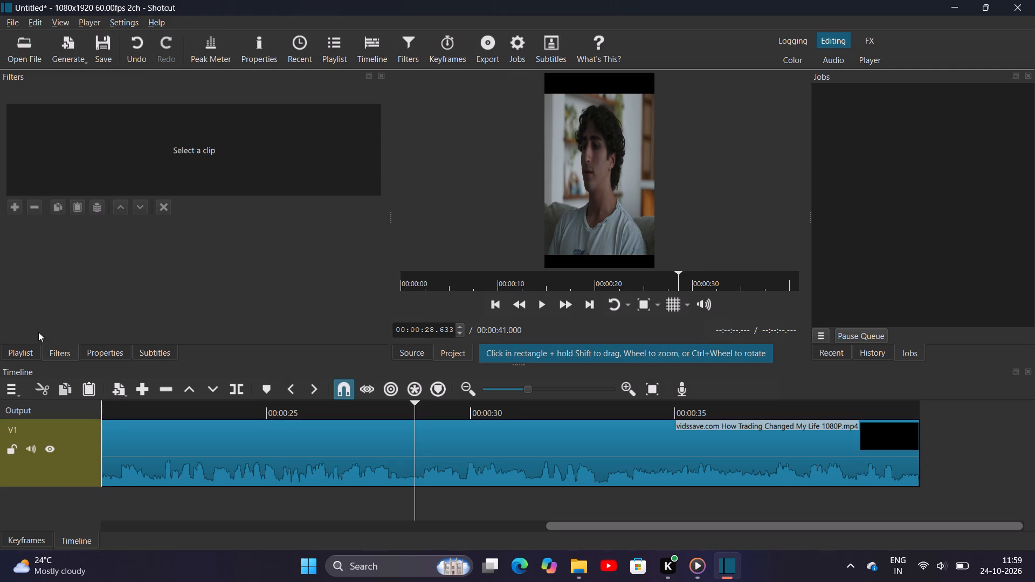
Select the V1 clip, set its picture zoom to 167.4% (1808 x 853) and move it down to position -364, 484.
click(122, 445)
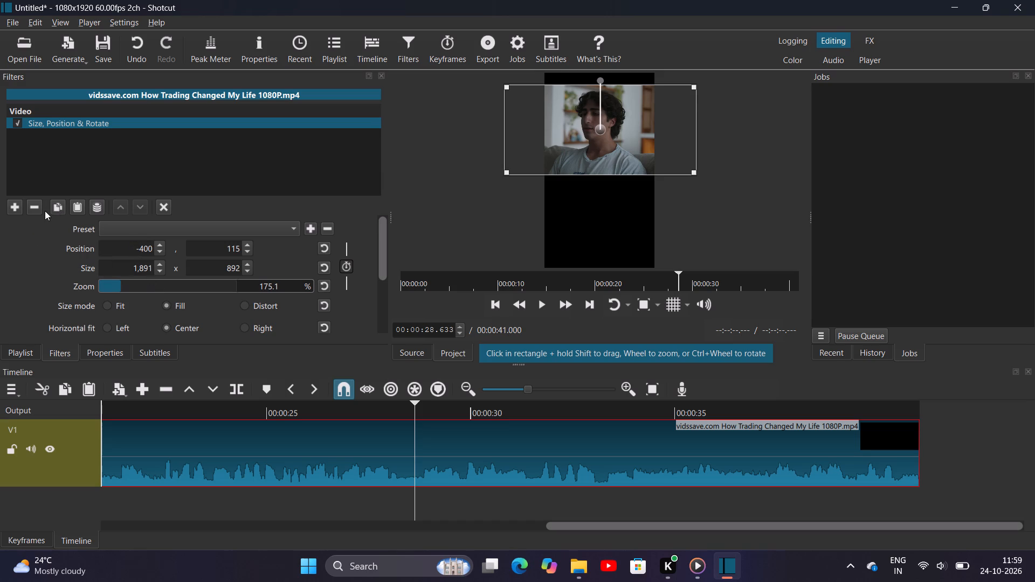
click(122, 281)
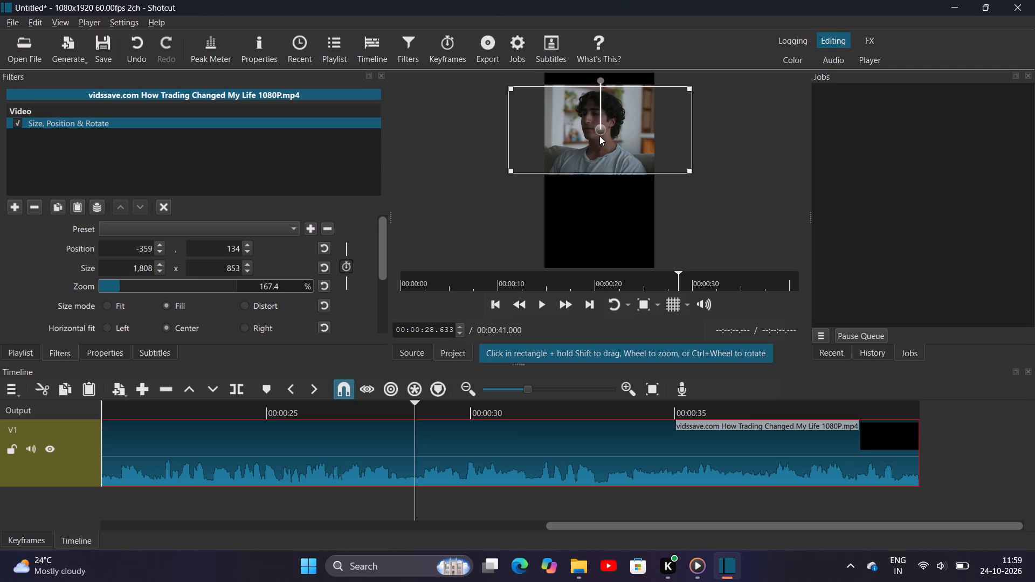
drag(602, 131, 599, 162)
drag(601, 151, 597, 171)
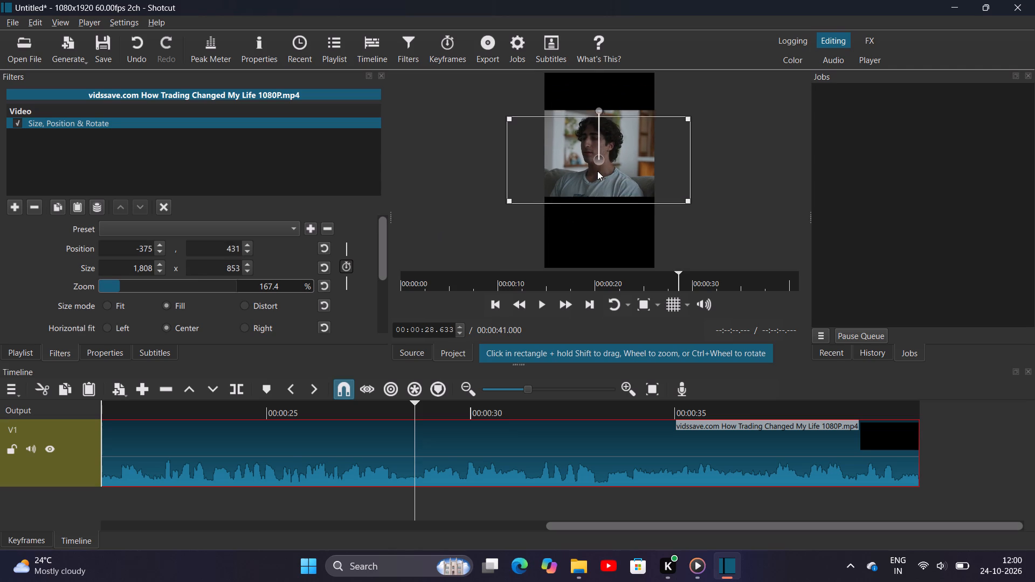
drag(597, 171, 599, 172)
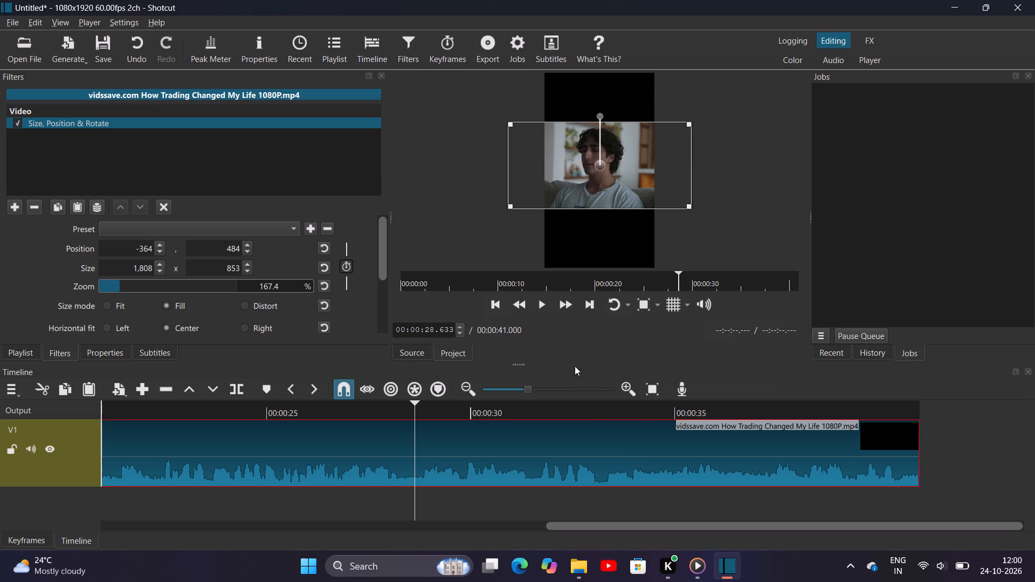
Preview the reframed clip from 00:00:28.633 through to the end of the timeline.
key(space)
click(566, 302)
click(566, 302)
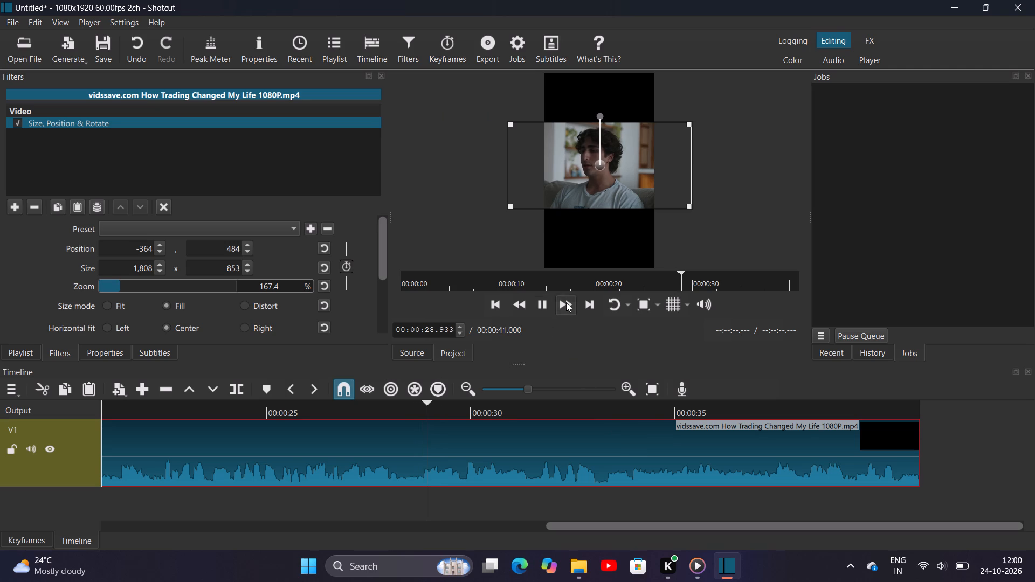
click(566, 302)
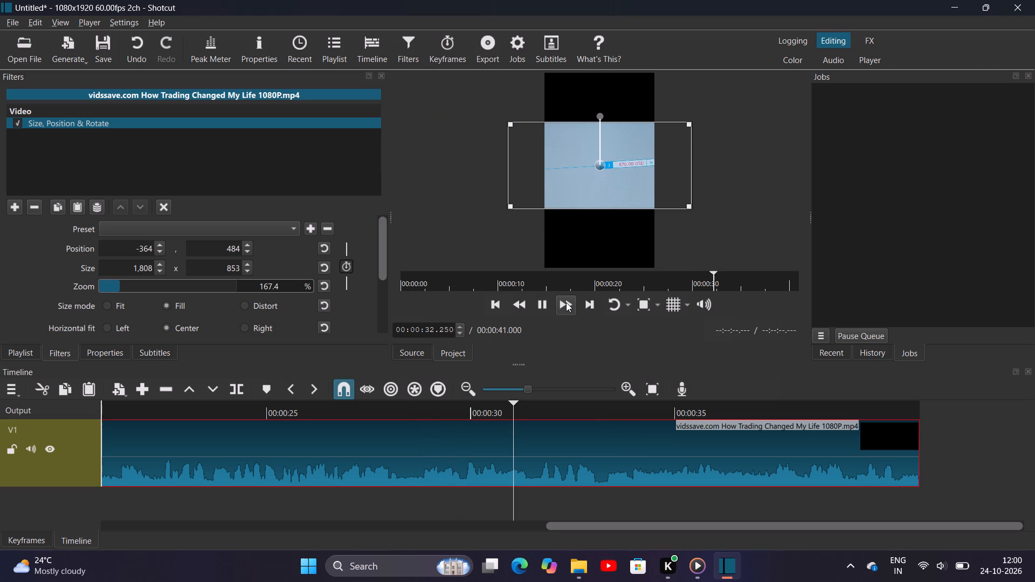
click(510, 306)
click(510, 306)
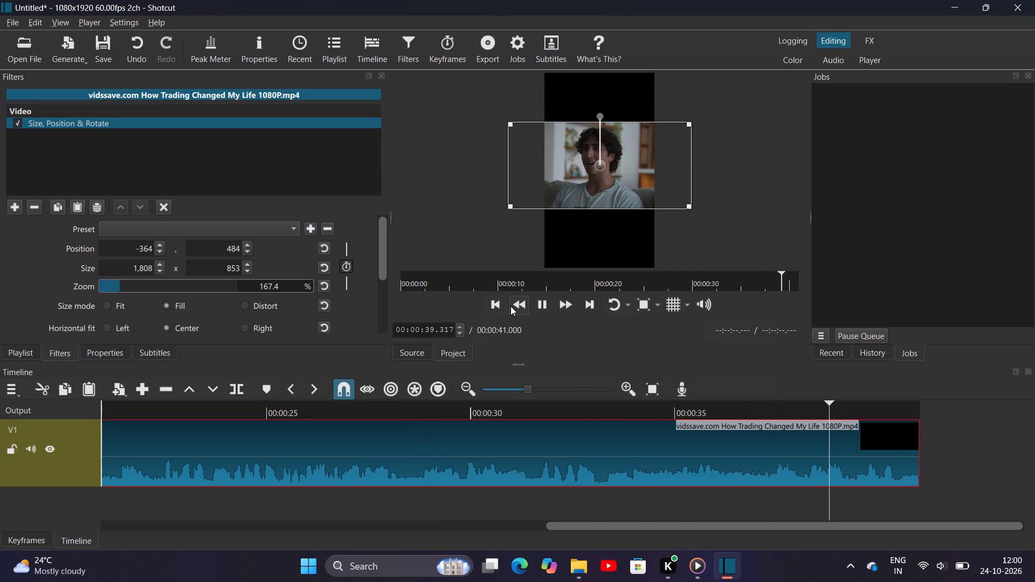
click(535, 307)
click(535, 307)
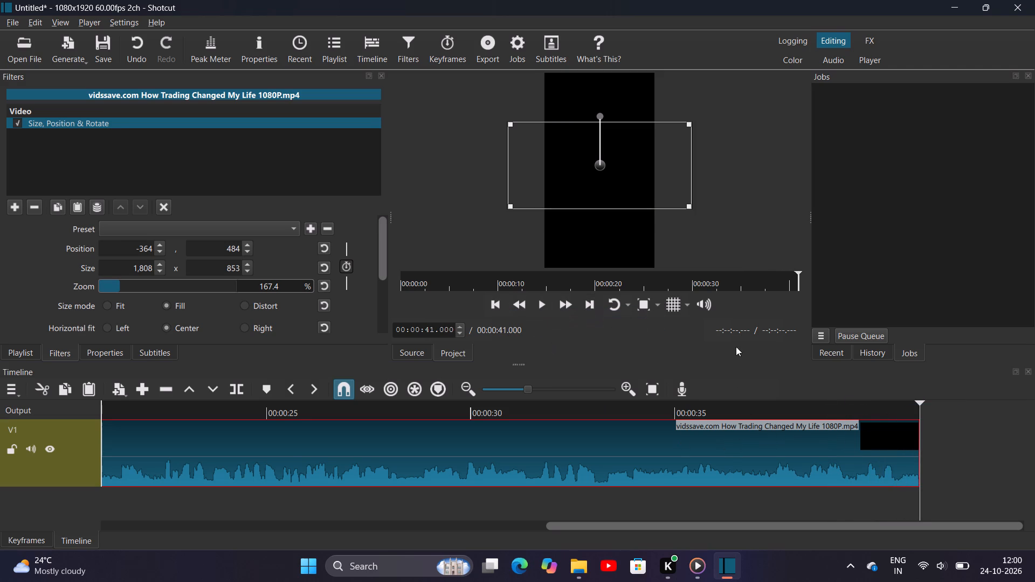
click(720, 270)
click(726, 286)
key(space)
Replay the last second or so of the clip from about 00:00:39.8, stopping at 00:00:40.500, to check its ending.
drag(915, 403, 871, 413)
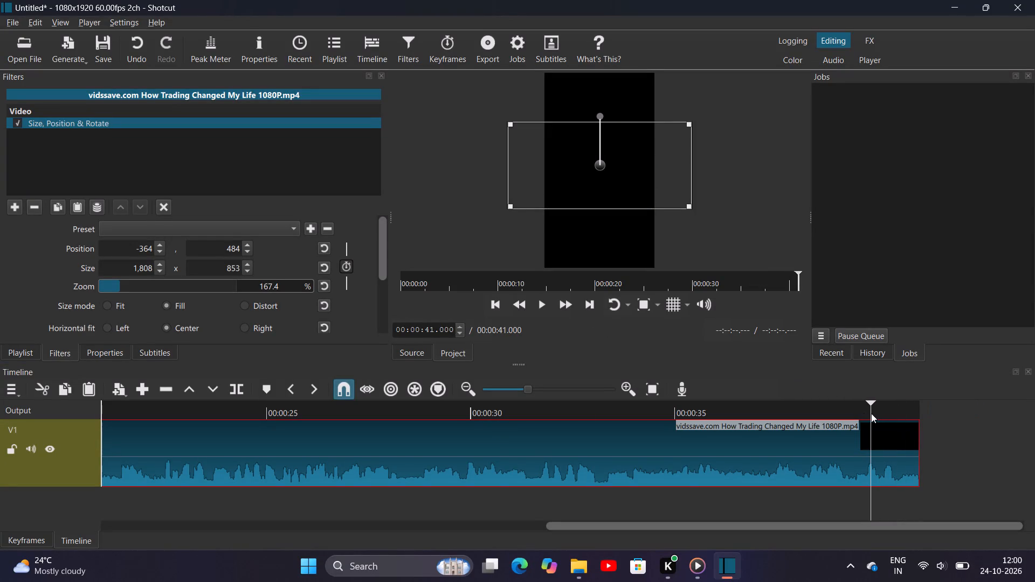
key(space)
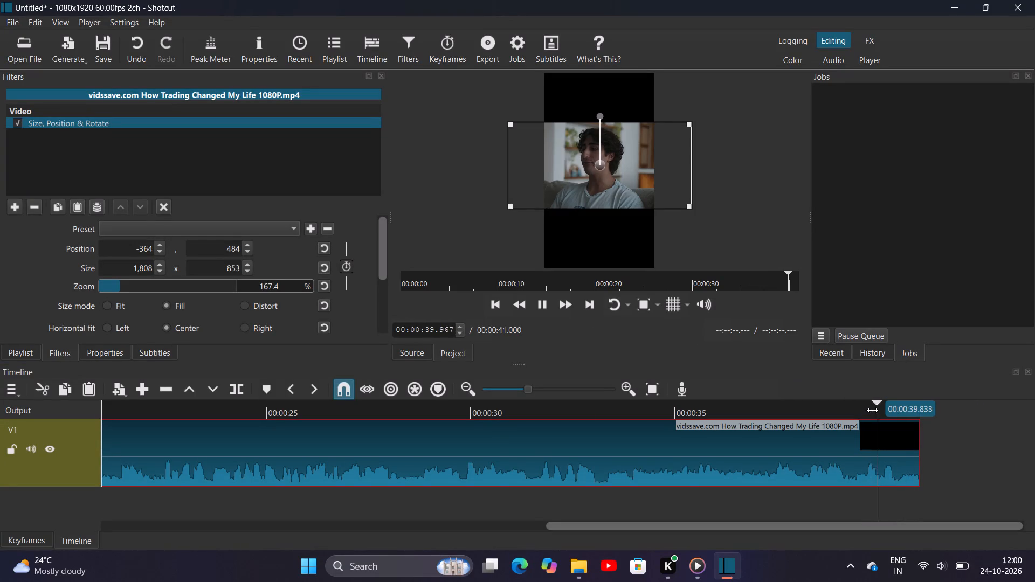
key(space)
key(space)
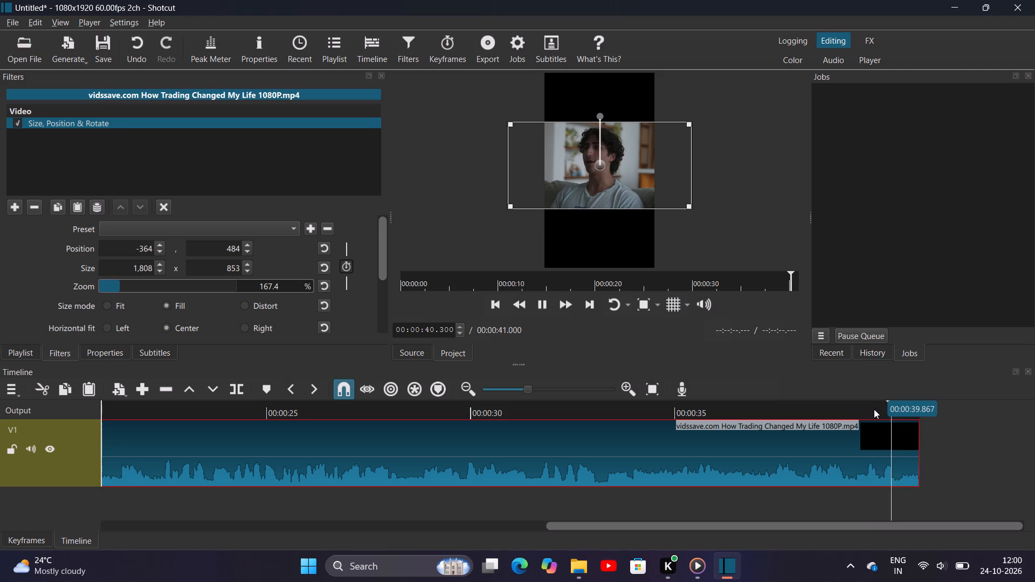
key(space)
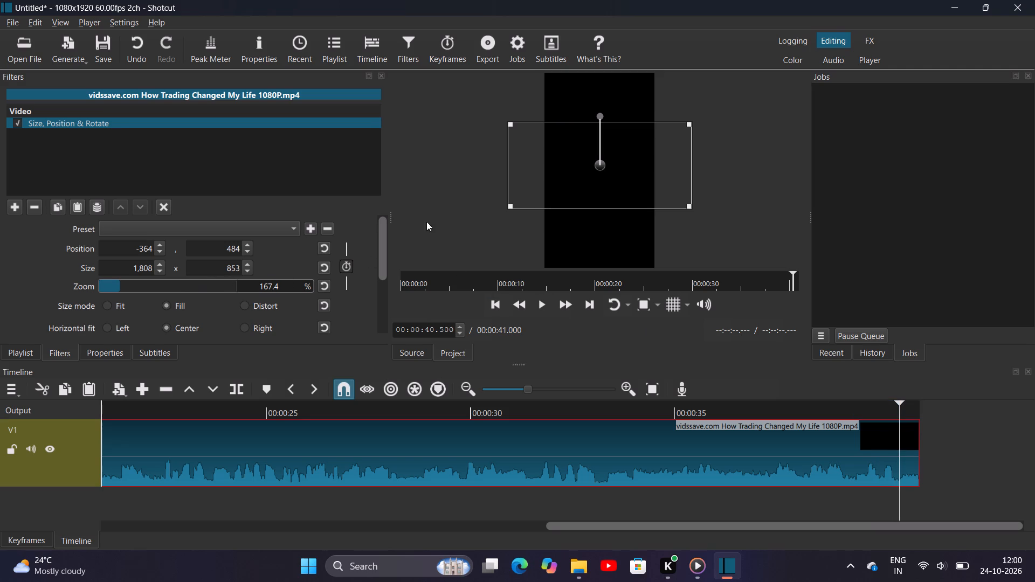
Preview a few seconds of the reframed clip from roughly 00:00:07, pausing at about 00:00:13.5.
click(163, 449)
click(473, 281)
click(540, 302)
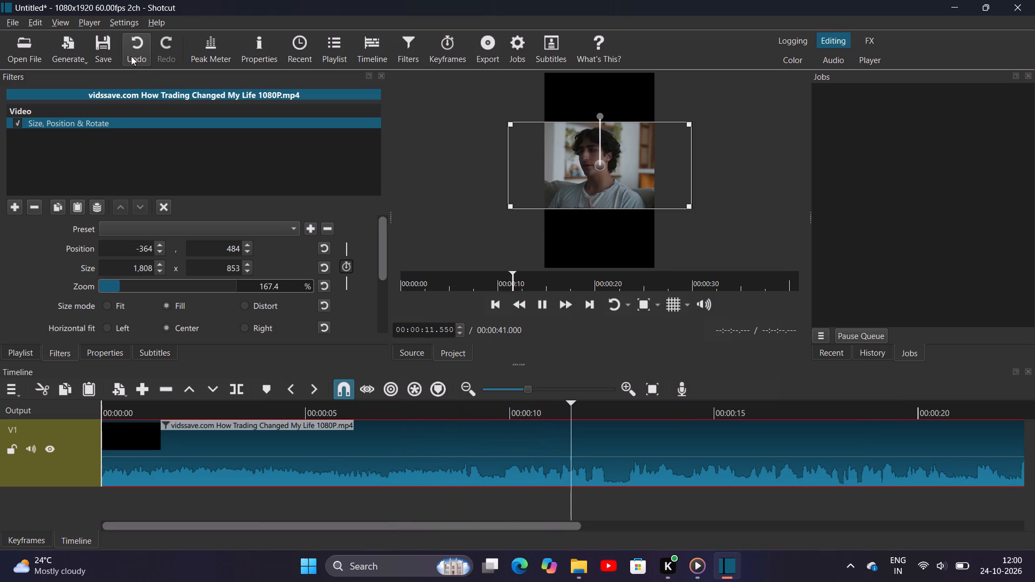
key(space)
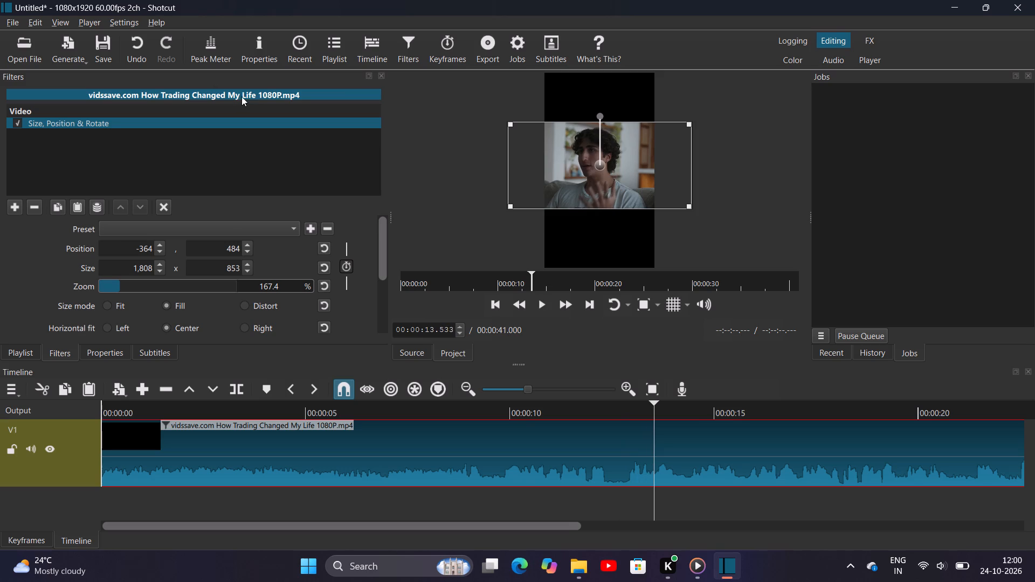
Choose the H.264 High Profile export preset for the timeline and check its advanced video settings.
click(483, 48)
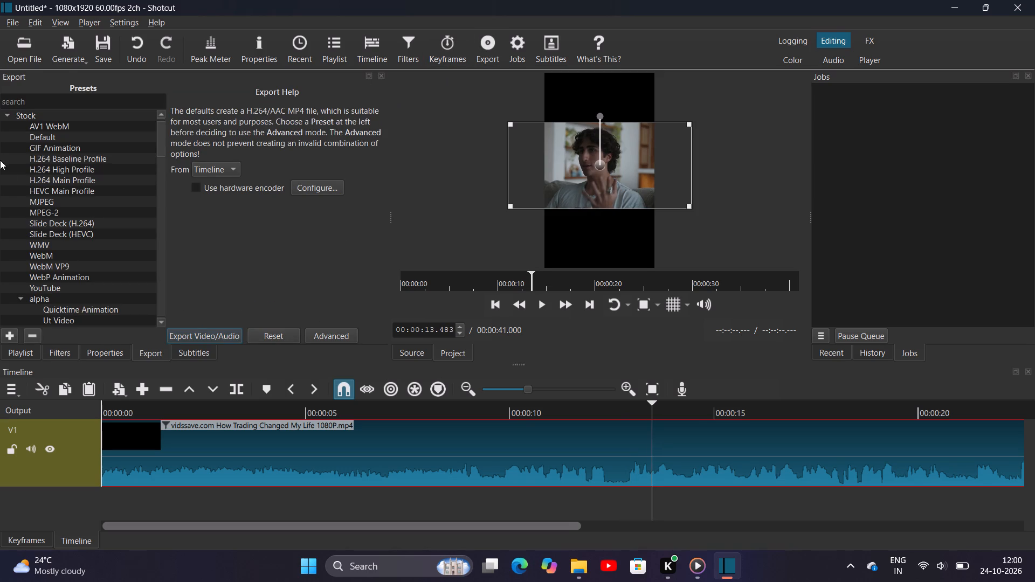
click(74, 181)
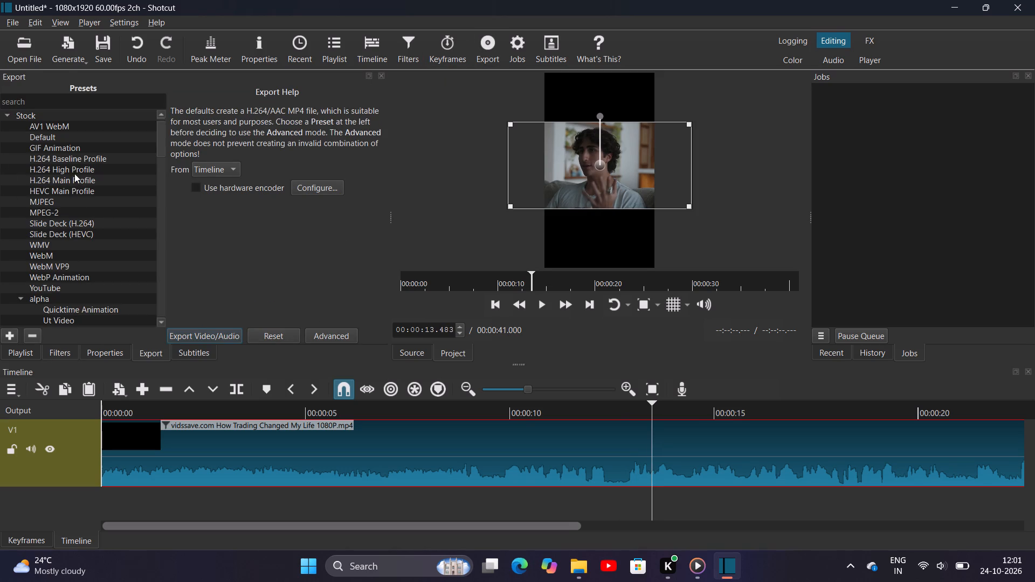
click(73, 164)
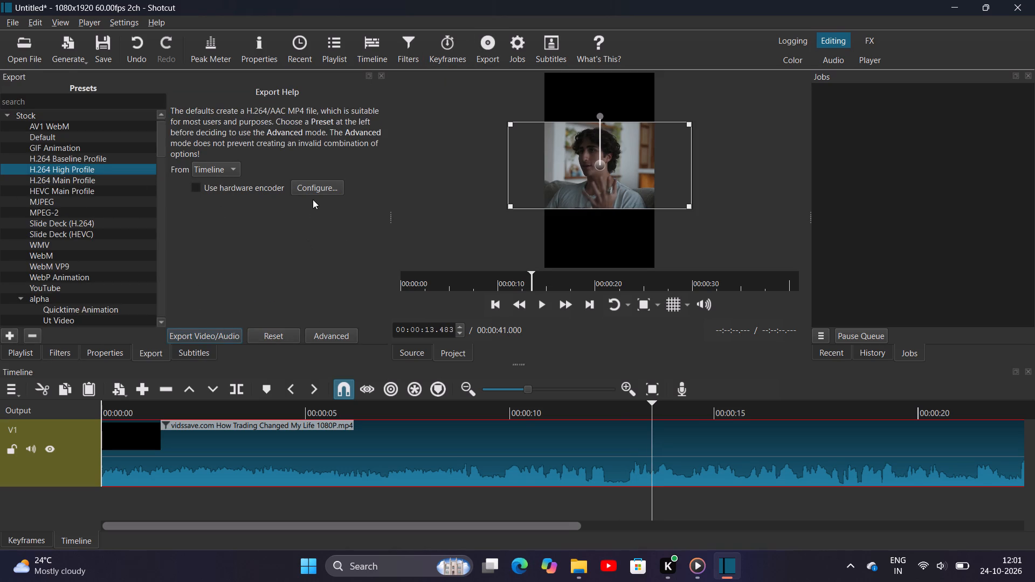
click(317, 332)
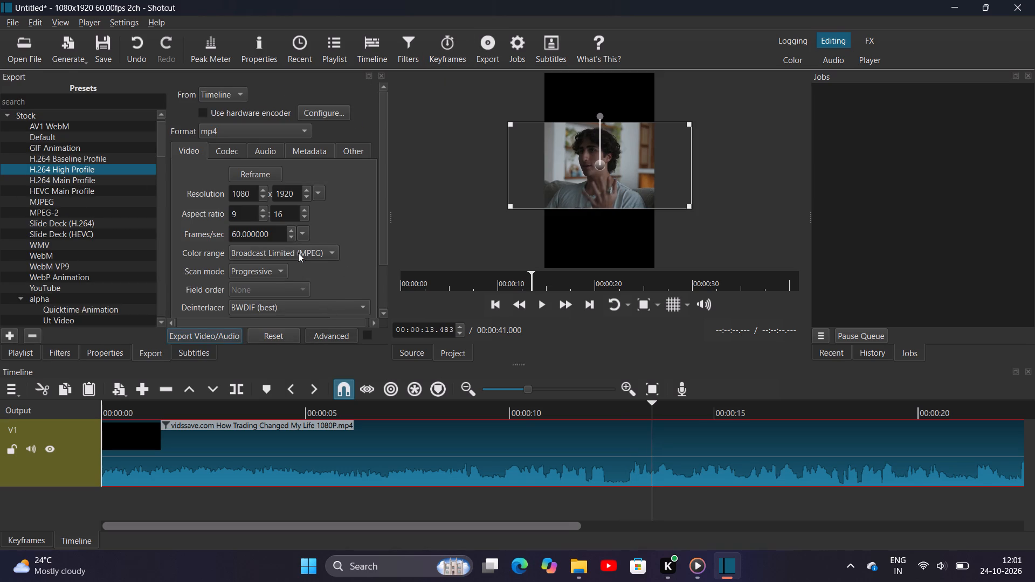
click(326, 335)
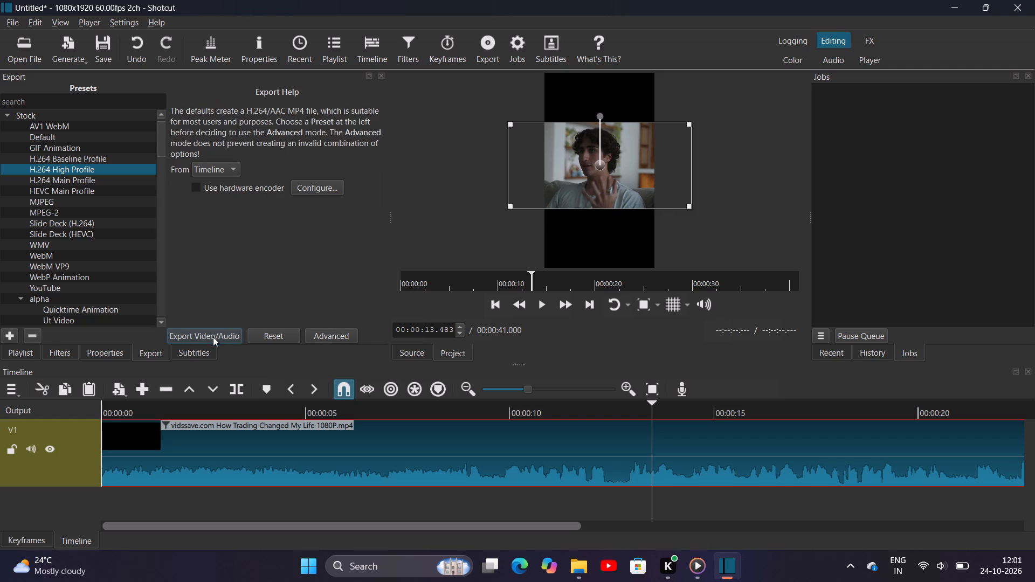
Export the timeline as pbs2.mp4 into the pb blake 1 folder under Videos and close the export settings.
click(213, 337)
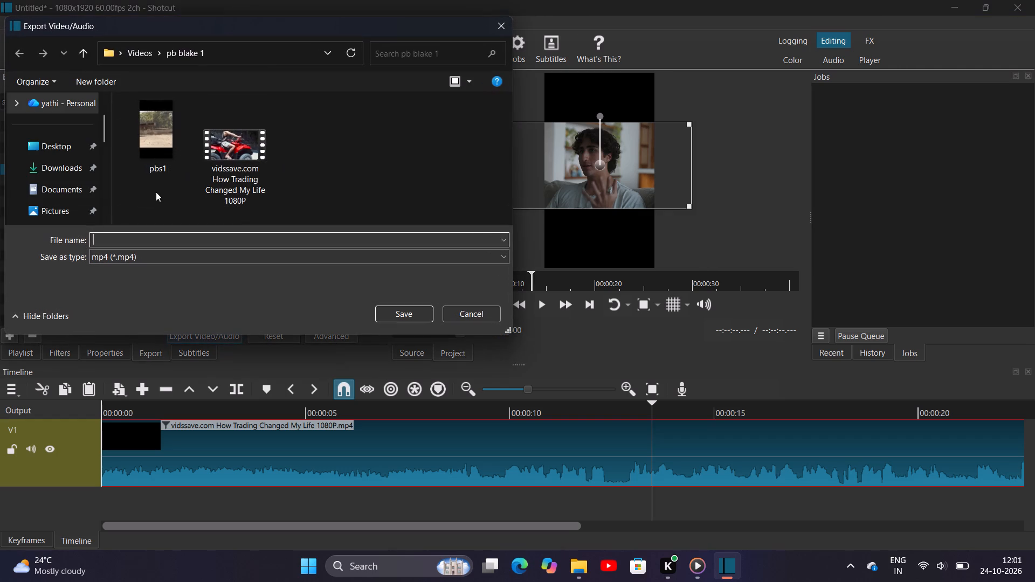
text(pb)
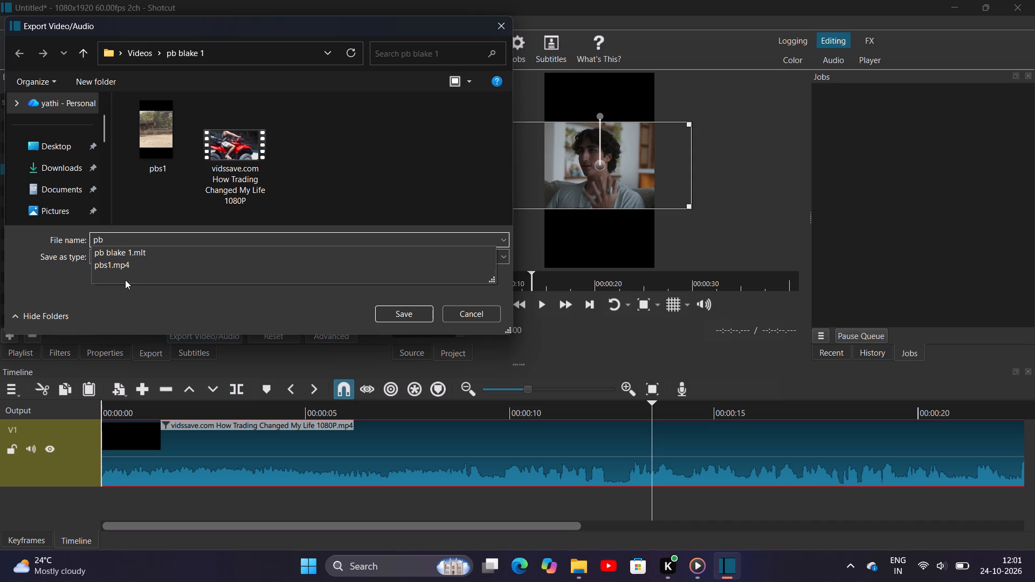
key(s)
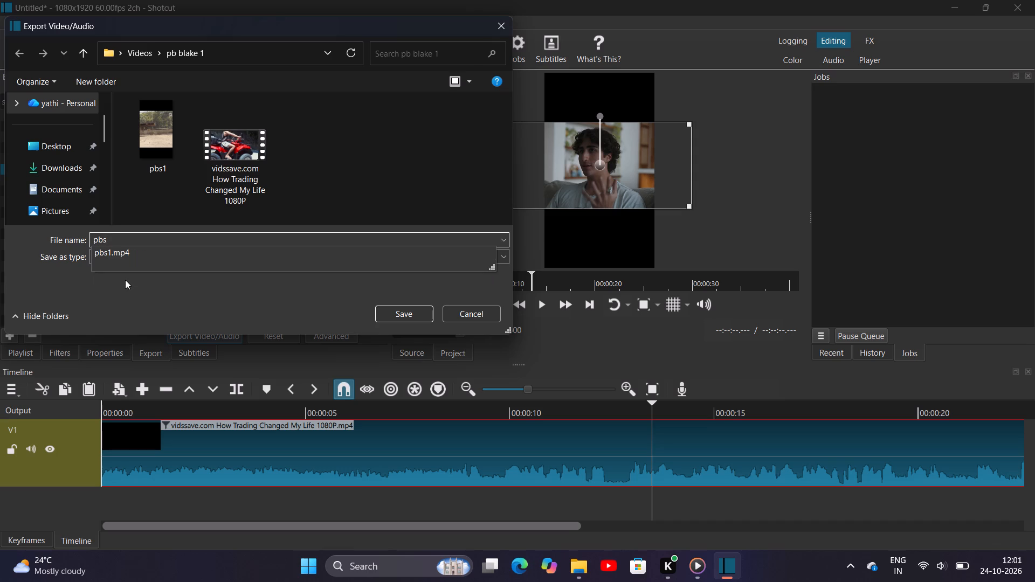
key(2)
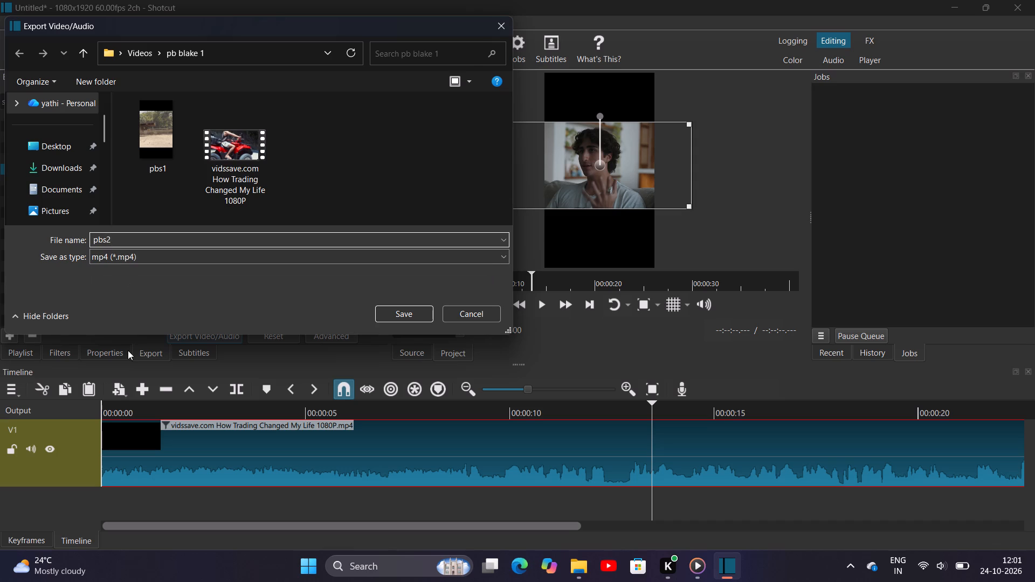
text(.mp)
key(4)
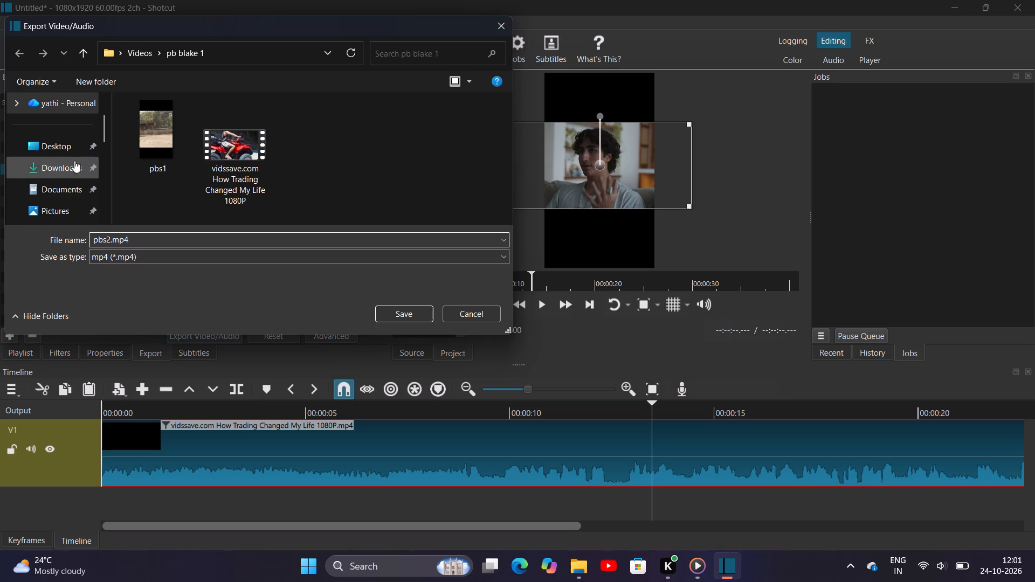
scroll(76, 176, down, 1)
click(60, 183)
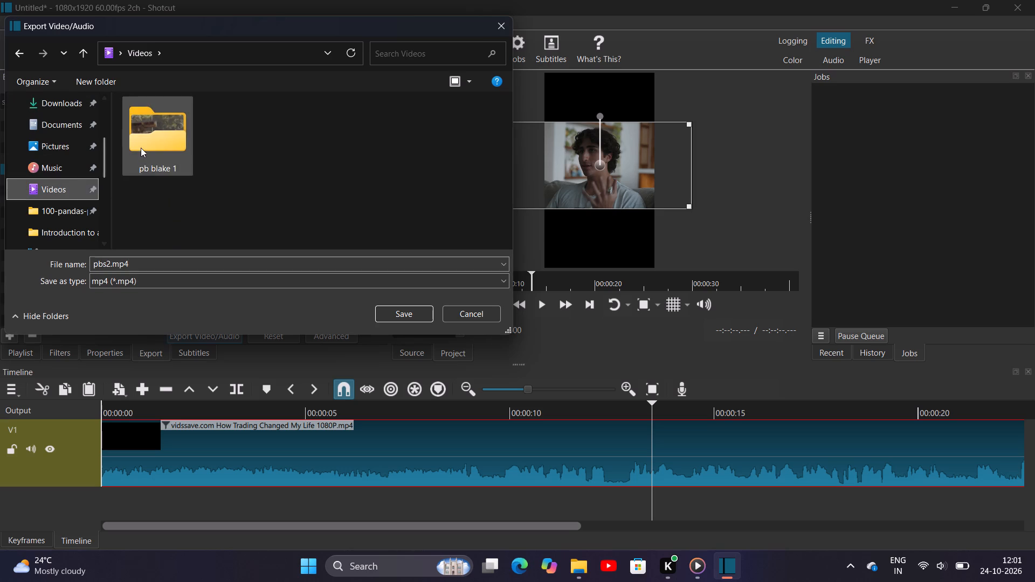
double_click(141, 148)
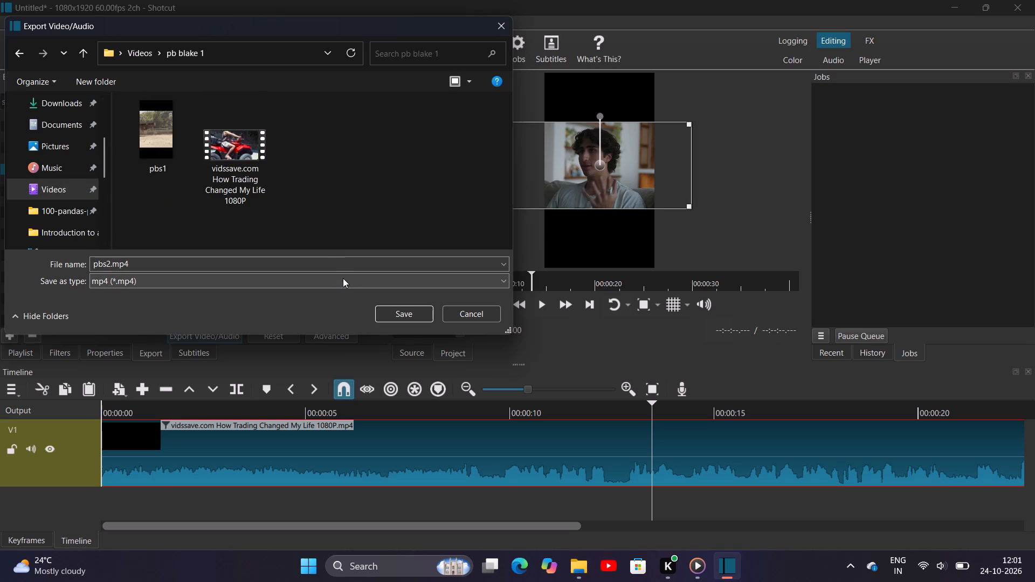
click(396, 310)
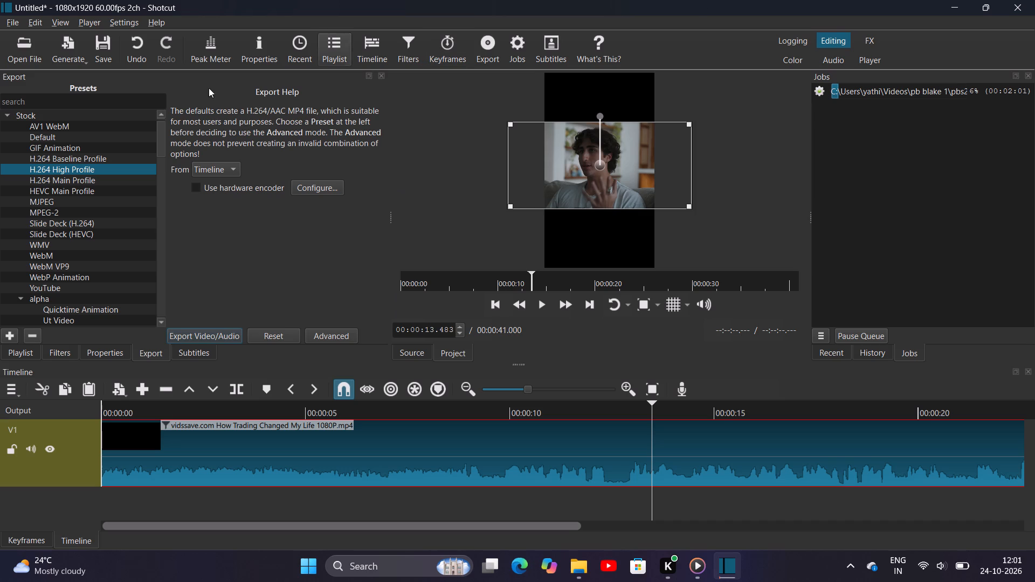
click(377, 75)
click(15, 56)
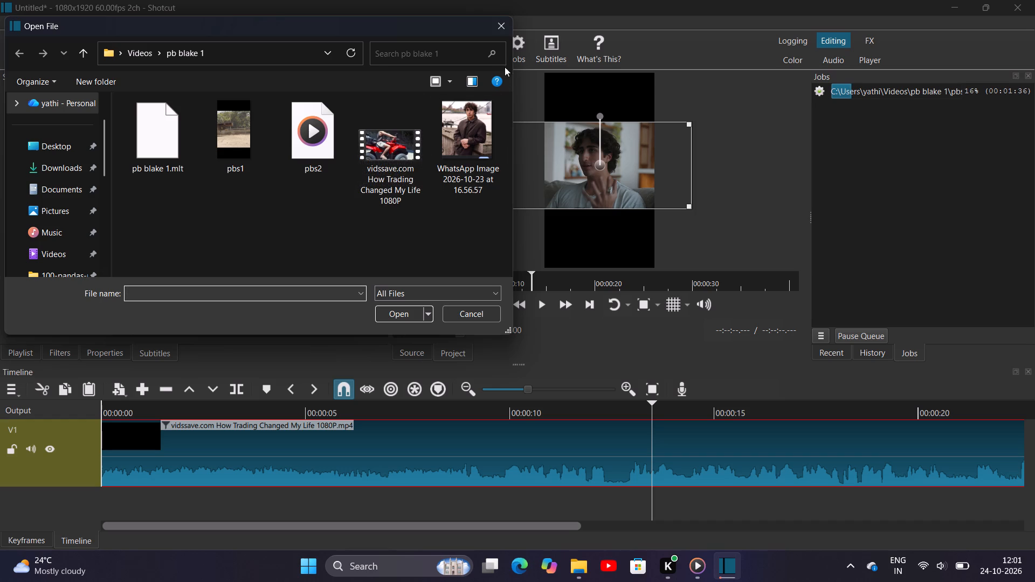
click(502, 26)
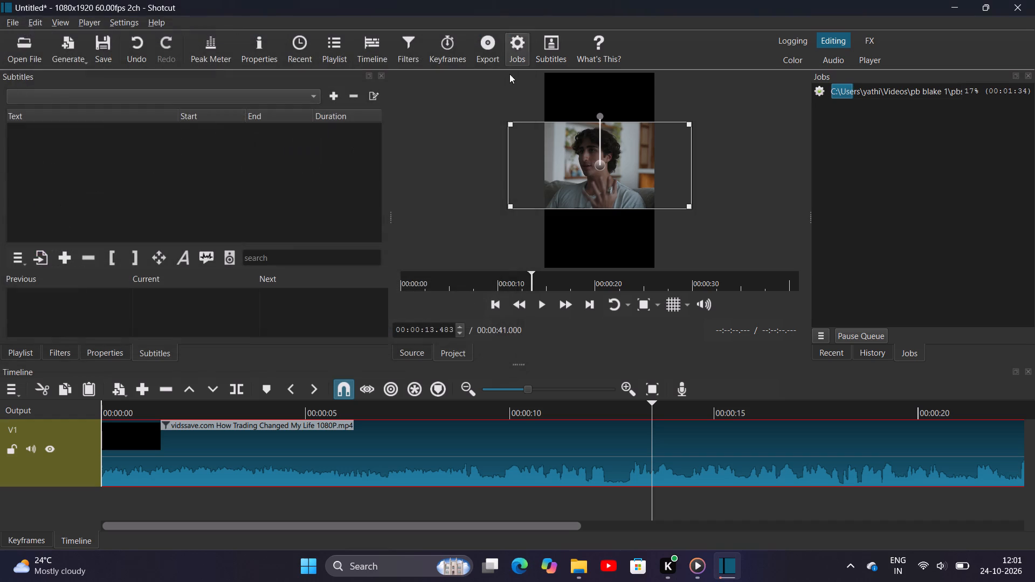
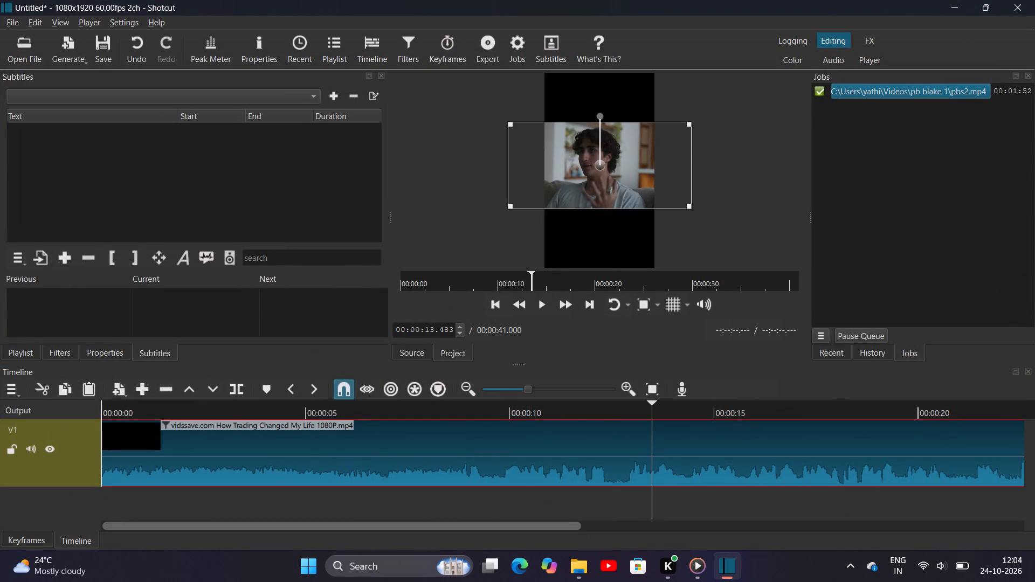
Open the exported pbs2 video from the pb blake 1 folder, watch it to check the result, and close the player.
click(571, 574)
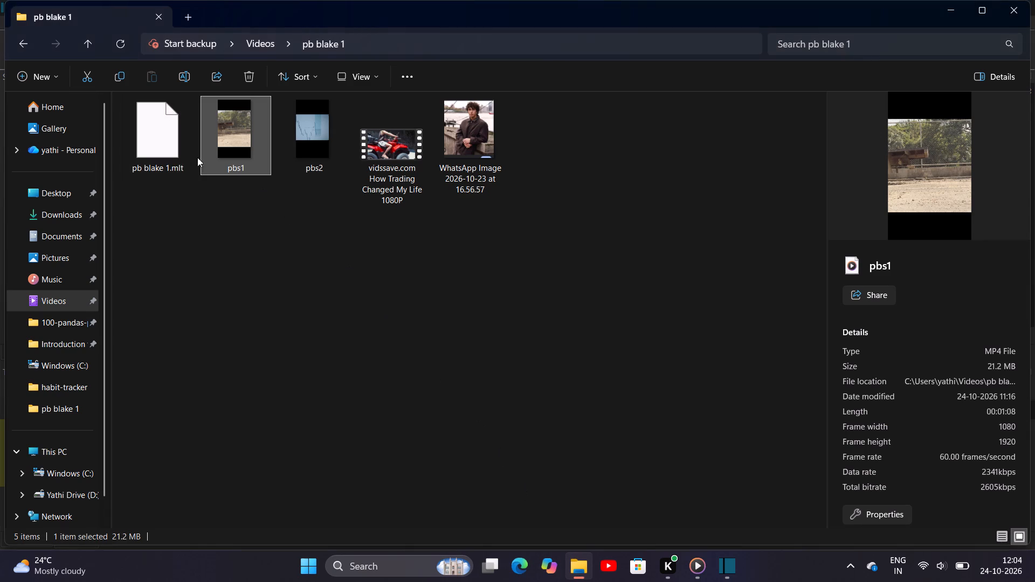
double_click(293, 154)
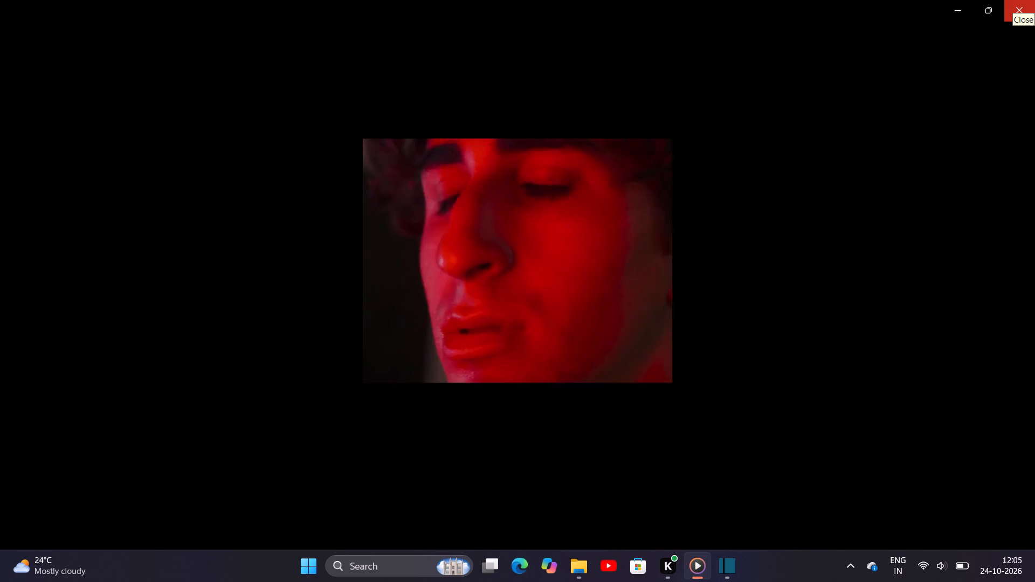
click(1023, 3)
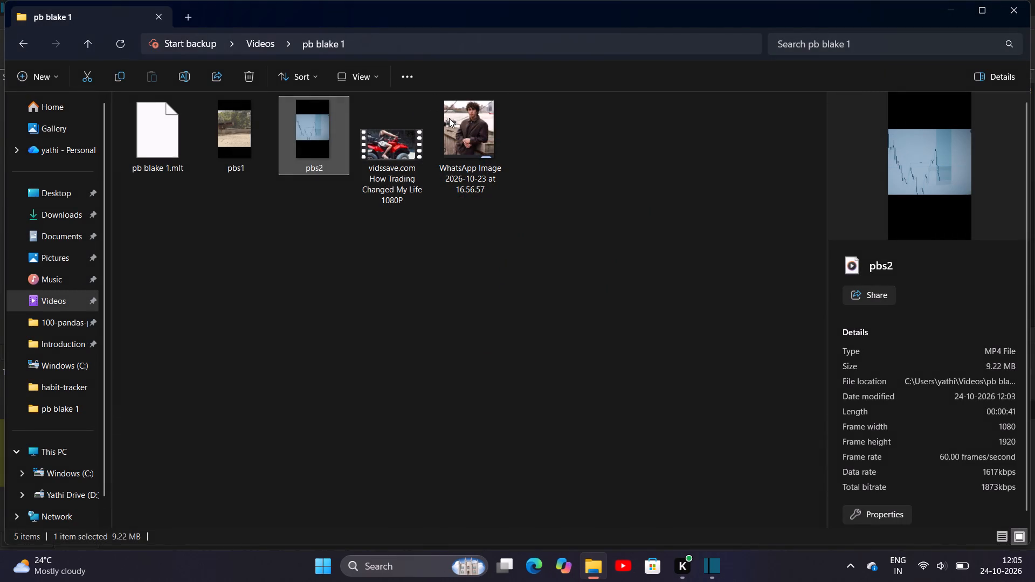
Play the earlier pbs1 export, skip ahead to about 00:00:27 and 00:00:45 to review it, and close the player.
double_click(236, 133)
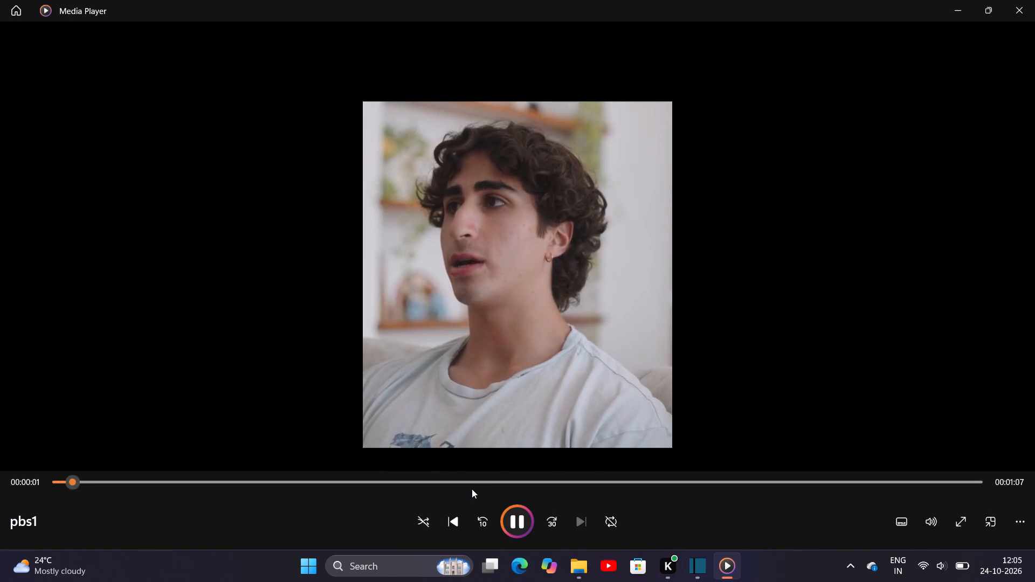
click(435, 484)
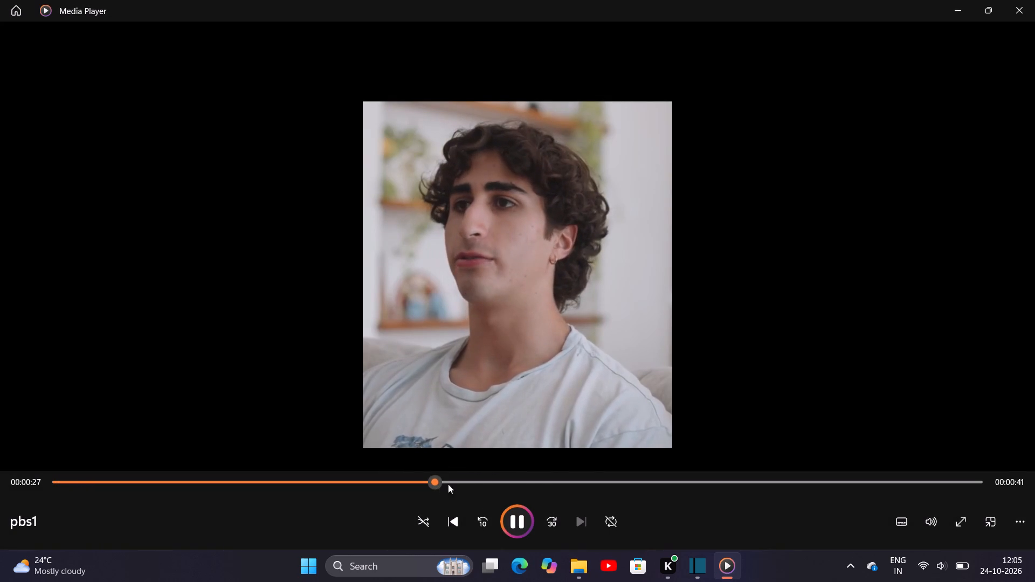
click(535, 480)
click(665, 475)
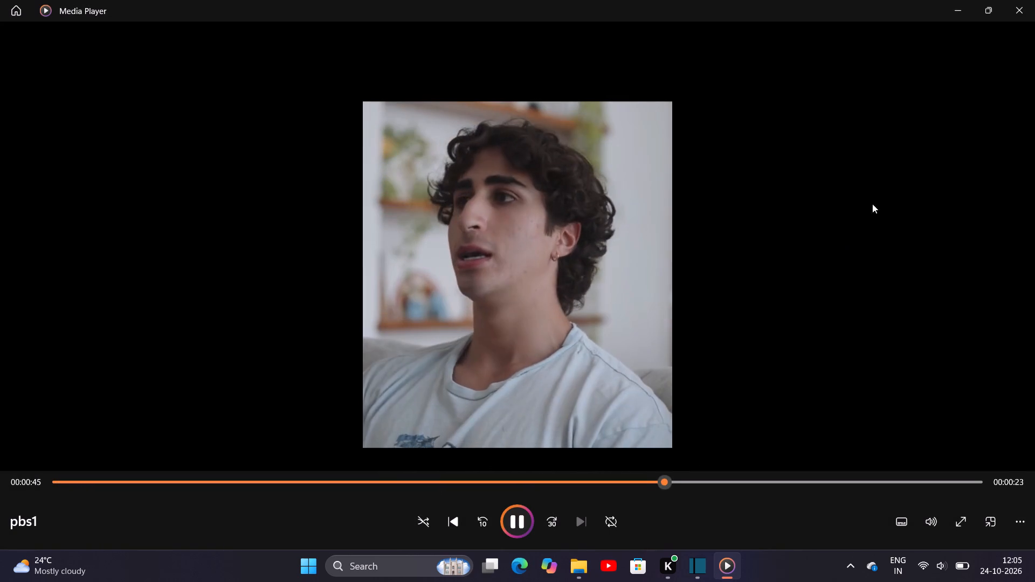
click(1034, 13)
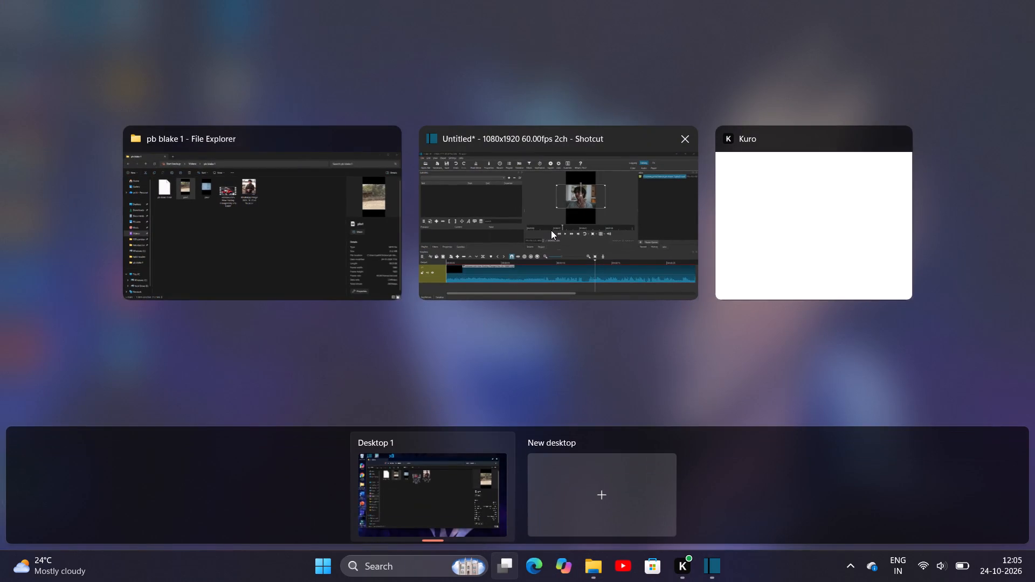
Switch back to Shotcut and reopen the source video vidssave.com How Trading Changed My Life 1080P from the pb blake 1 folder.
click(551, 230)
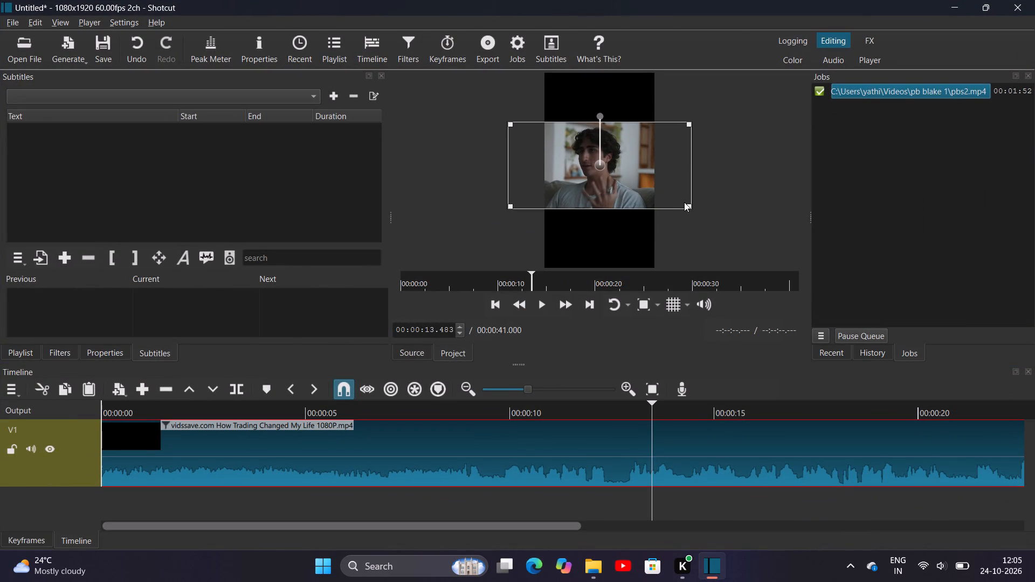
drag(13, 54, 19, 54)
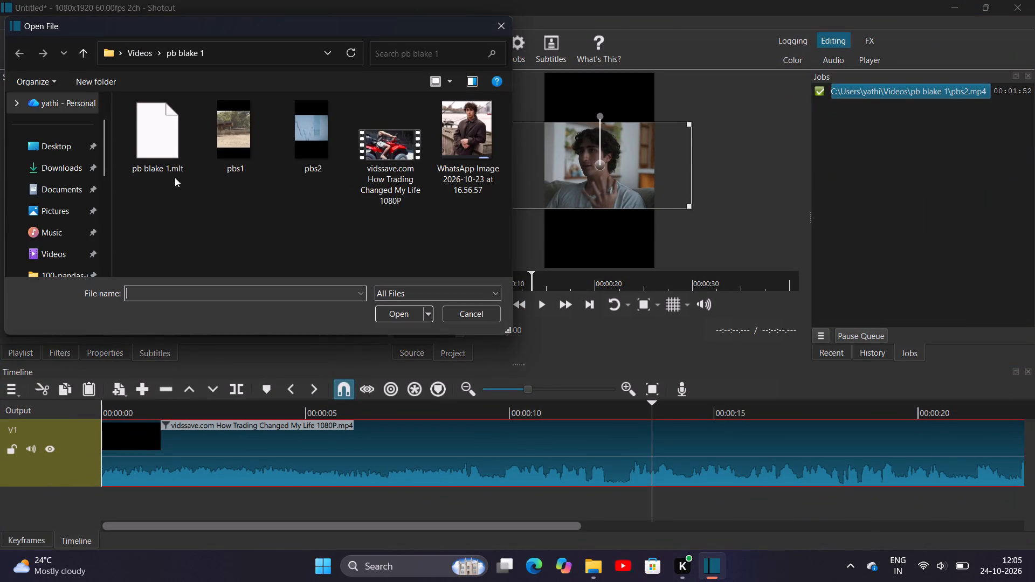
click(373, 149)
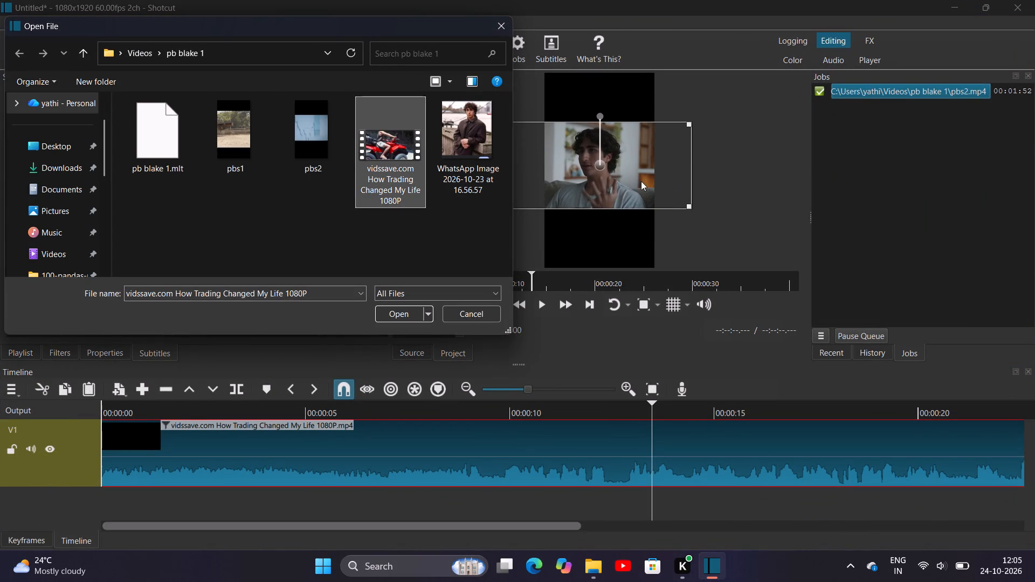
double_click(373, 141)
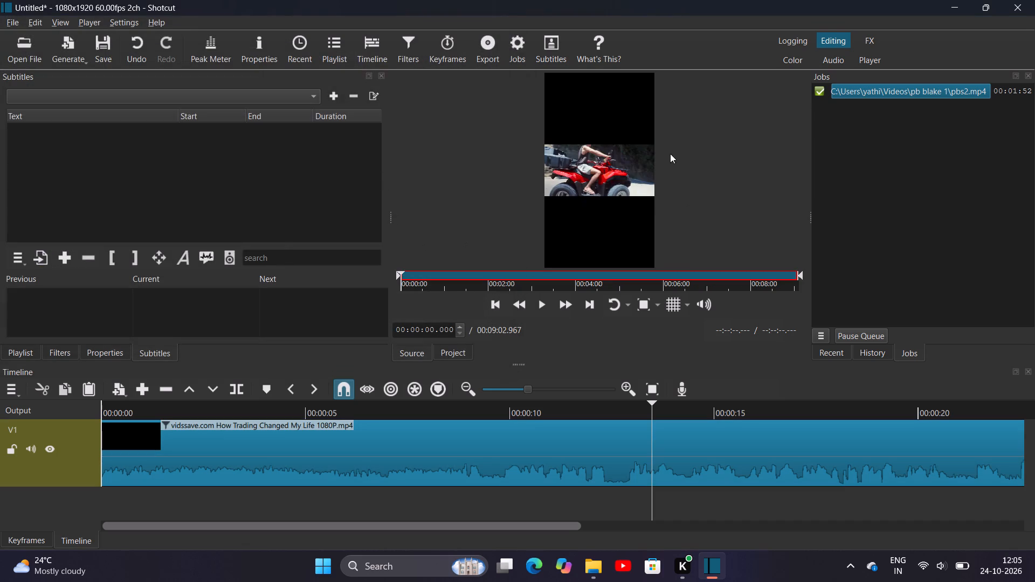
Preview the opening seconds of the source video, pausing at about 00:00:05, with the playlist shown.
click(365, 251)
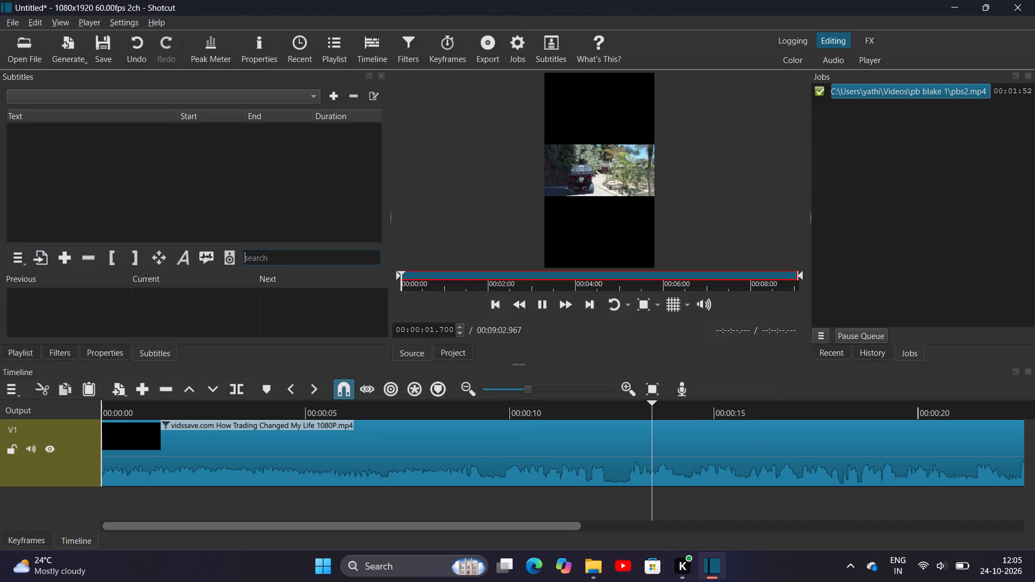
key(space)
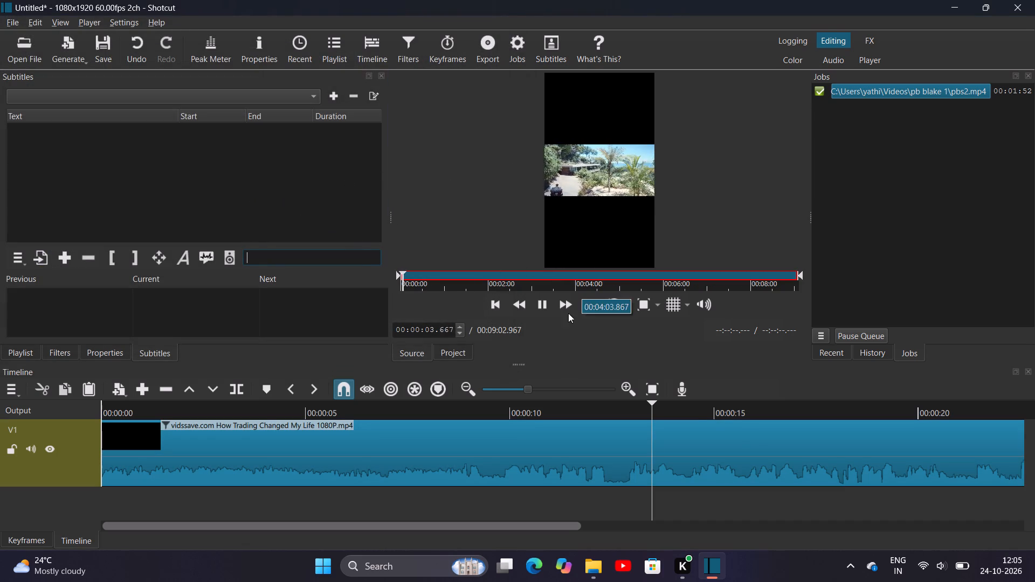
key(space)
click(544, 302)
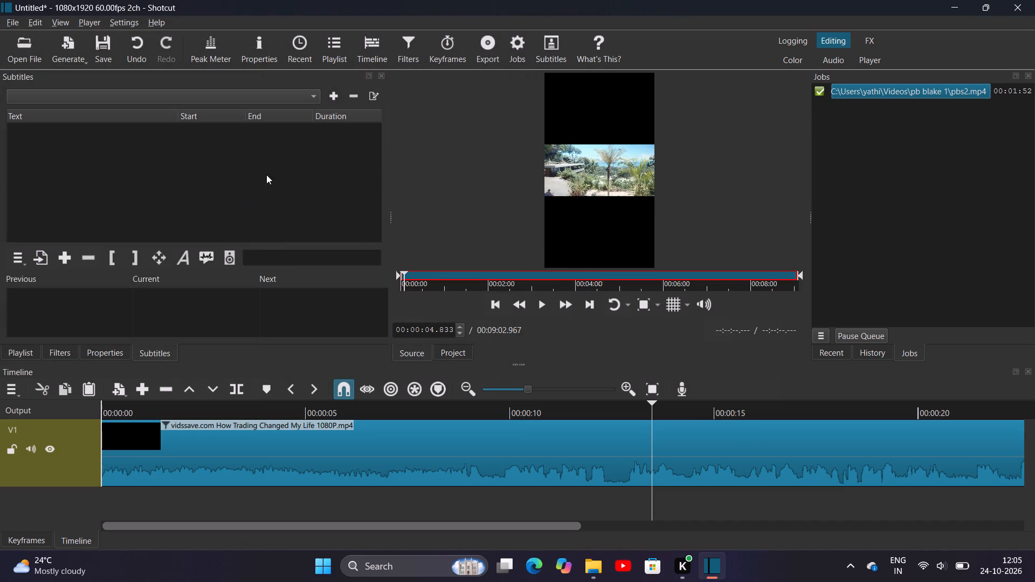
click(22, 361)
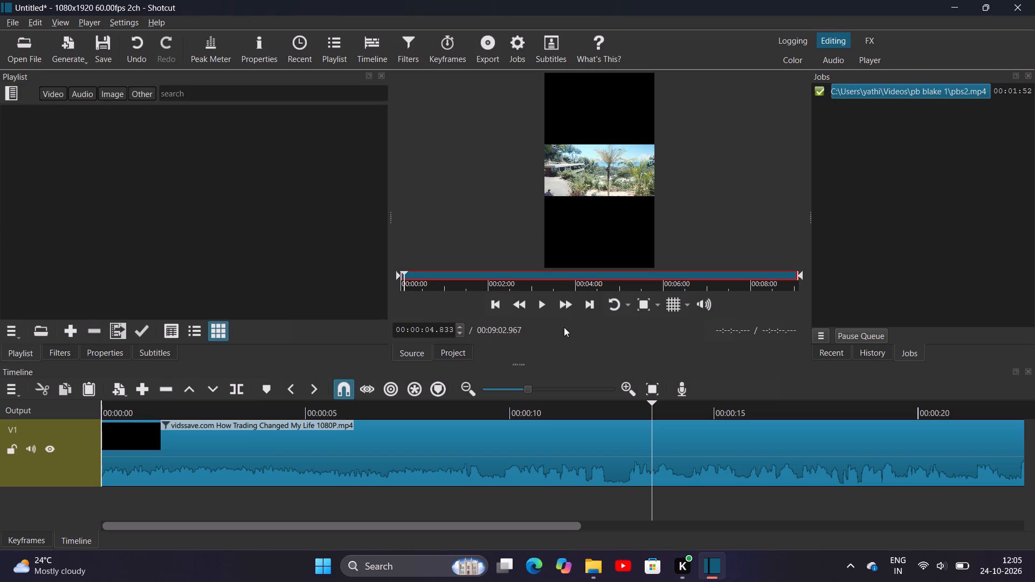
key(space)
key(space)
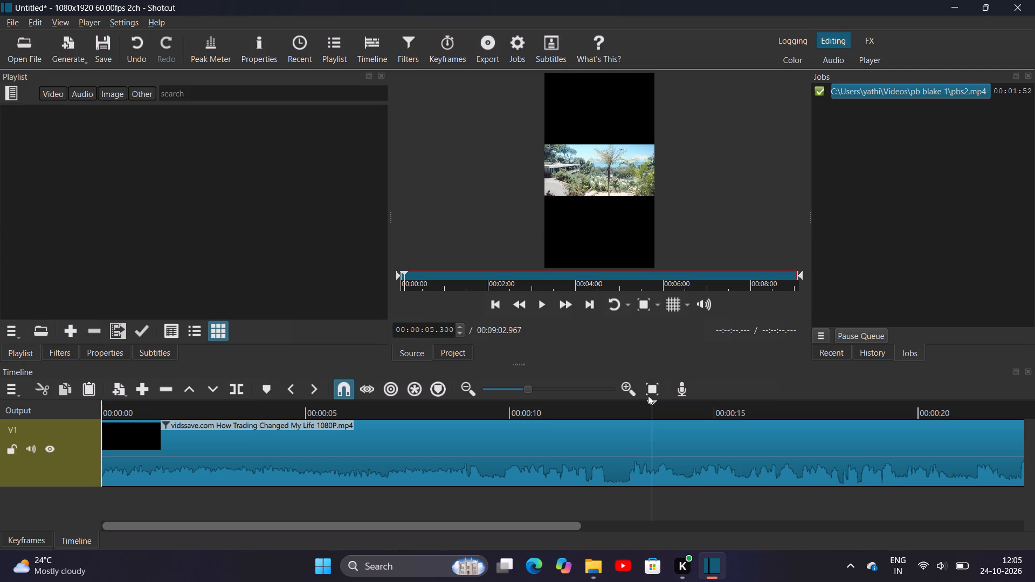
Sample the source video near 00:02:10 and from about 00:03:14, pausing at about 00:03:21, to examine it for another segment.
click(496, 272)
key(space)
click(542, 271)
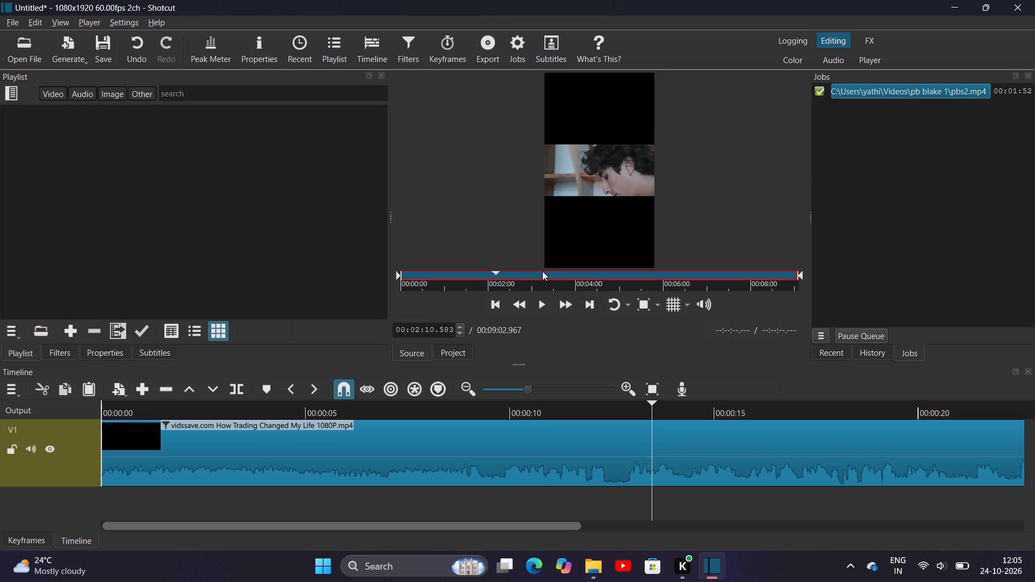
key(space)
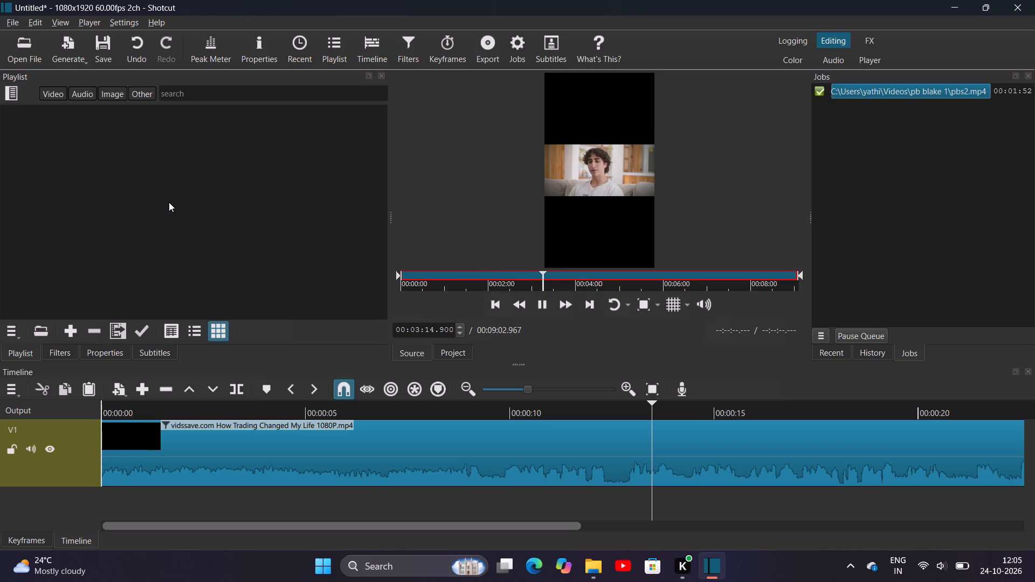
key(space)
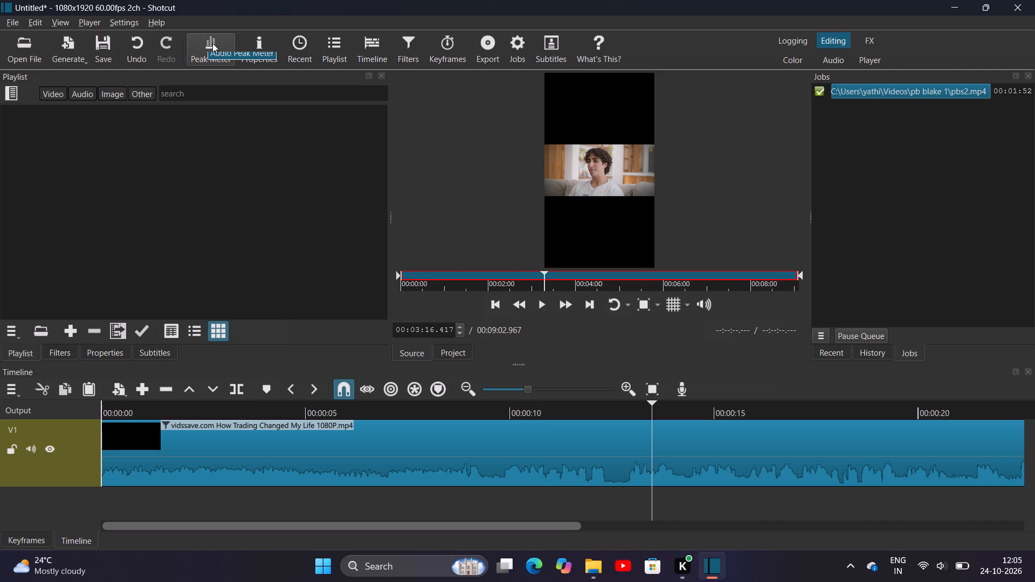
key(space)
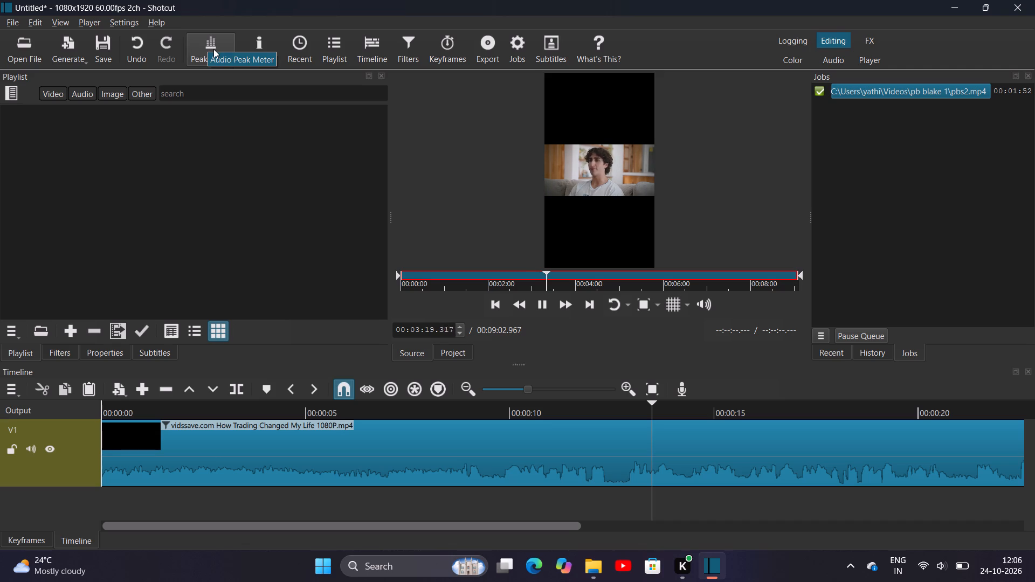
key(space)
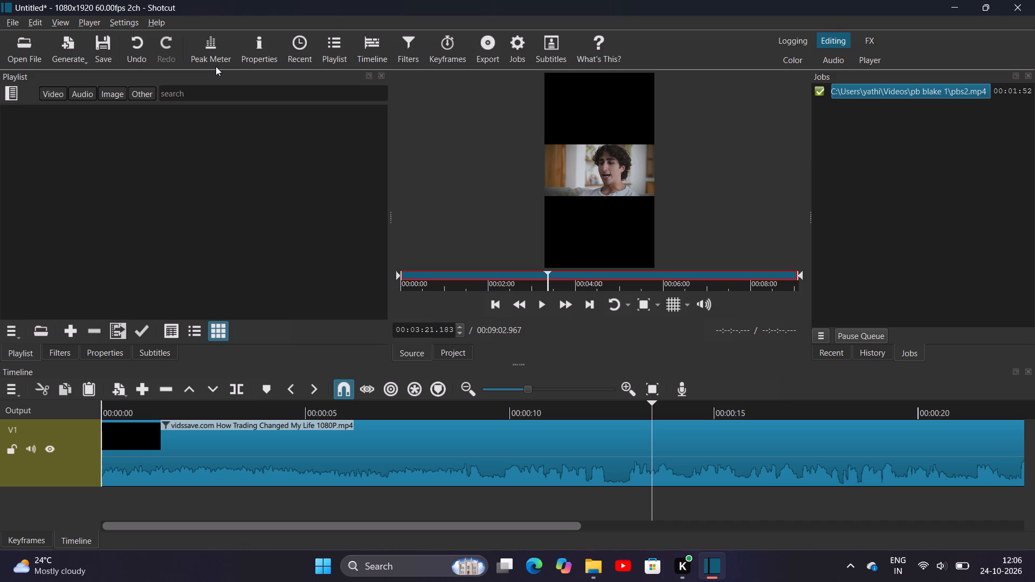